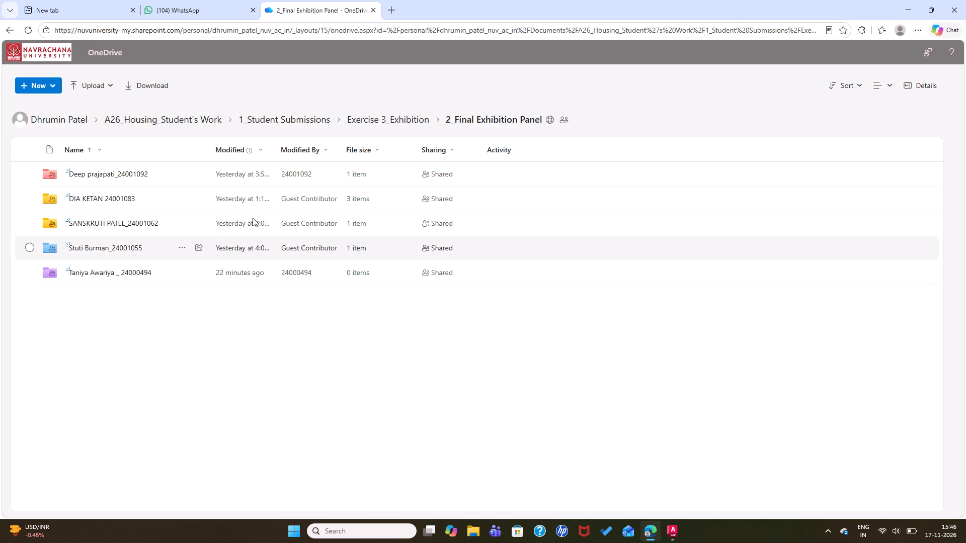
Open composition.jpg from the fourth student folder and examine the exhibition panel's layout, text, drawings and views.
{"action": "left_click", "coordinate": [112, 250]}
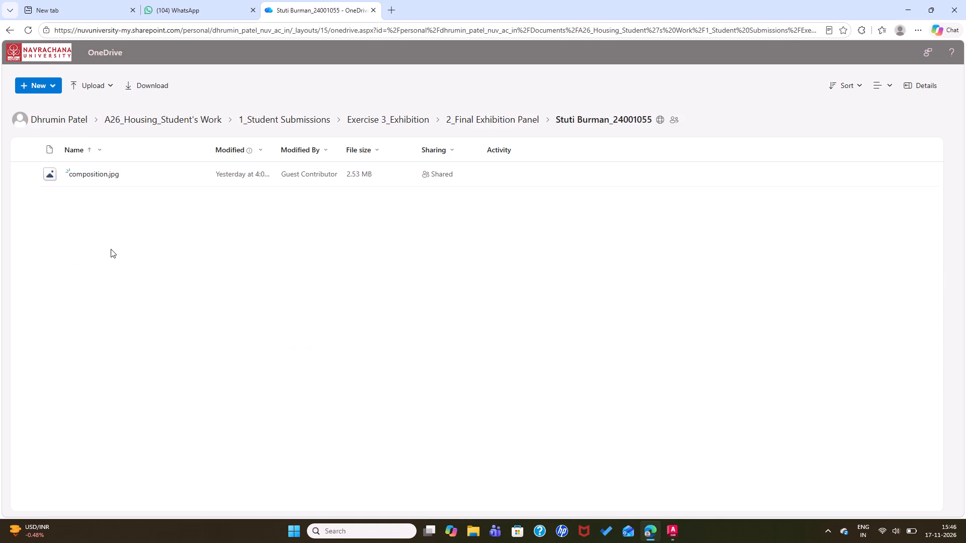
{"action": "left_click", "coordinate": [105, 176]}
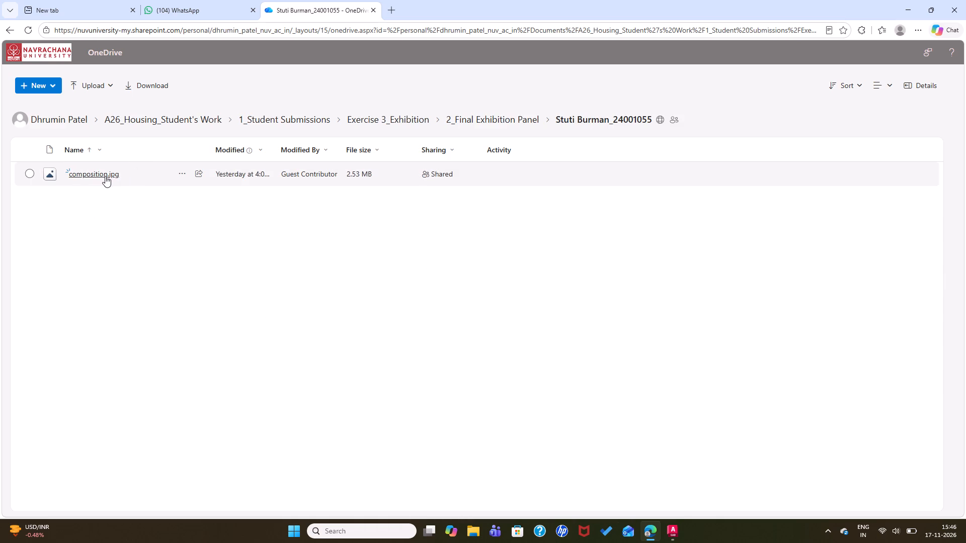
{"action": "left_click", "coordinate": [103, 173]}
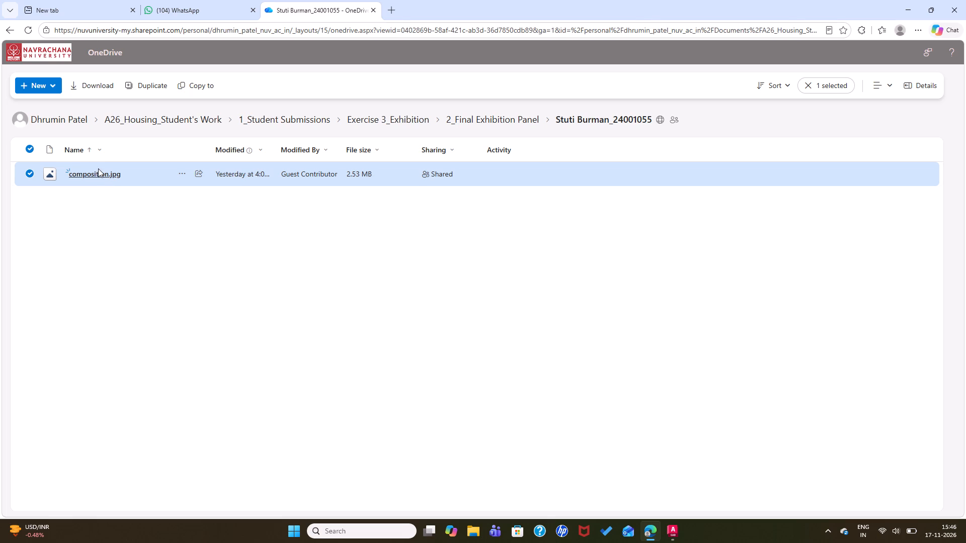
{"action": "left_click", "coordinate": [116, 174]}
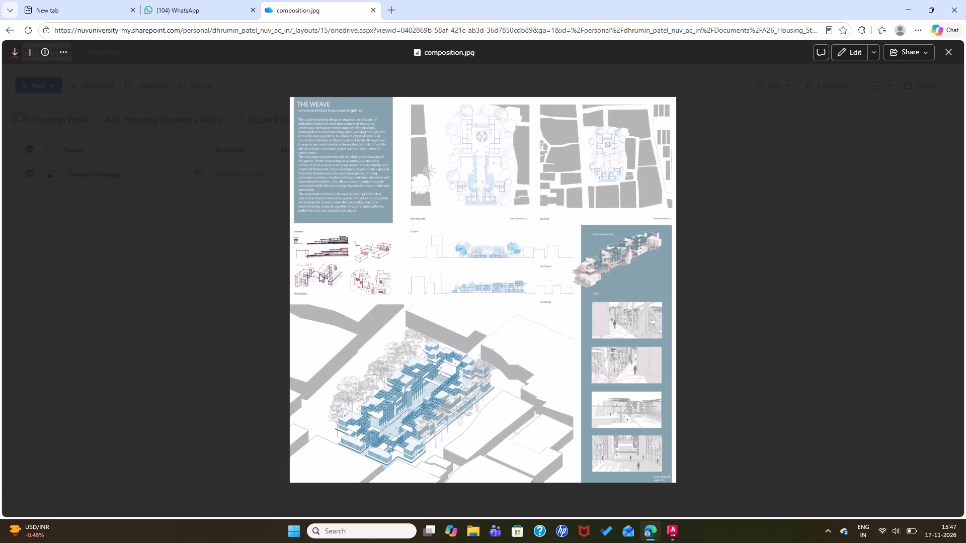
{"action": "scroll", "coordinate": [419, 439], "scroll_direction": "up", "scroll_amount": 7}
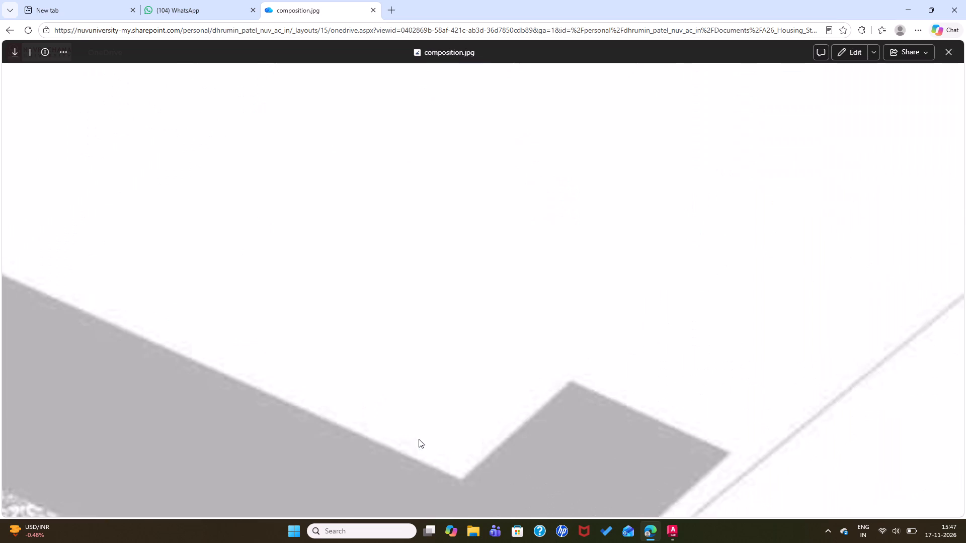
{"action": "scroll", "coordinate": [432, 373], "scroll_direction": "down", "scroll_amount": 13}
{"action": "scroll", "coordinate": [409, 428], "scroll_direction": "up", "scroll_amount": 1}
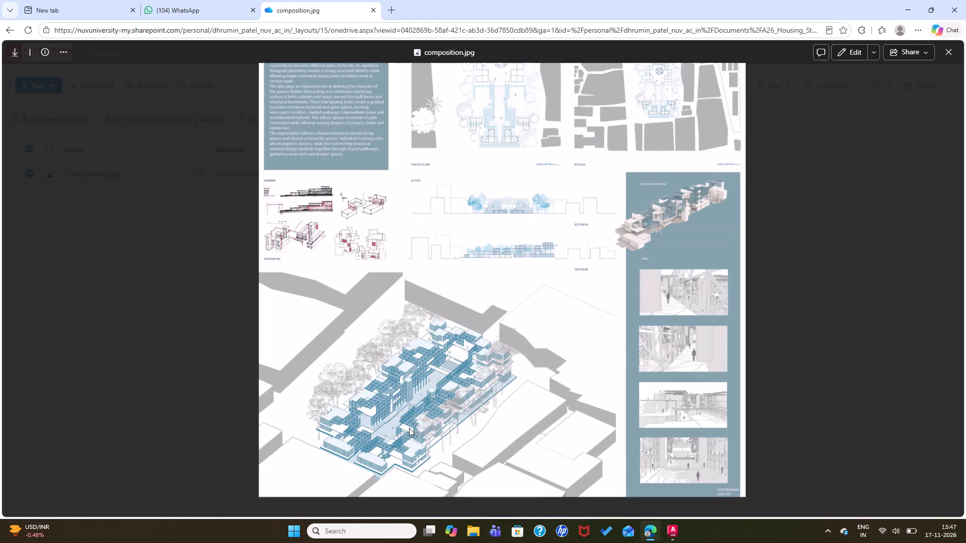
{"action": "scroll", "coordinate": [635, 261], "scroll_direction": "up", "scroll_amount": 3}
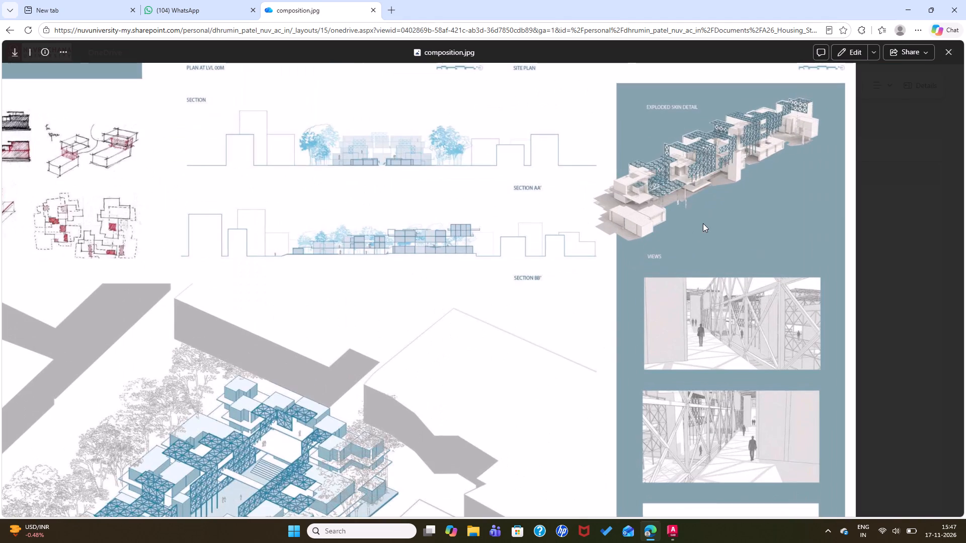
{"action": "scroll", "coordinate": [703, 220], "scroll_direction": "up", "scroll_amount": 3}
{"action": "scroll", "coordinate": [700, 220], "scroll_direction": "down", "scroll_amount": 10}
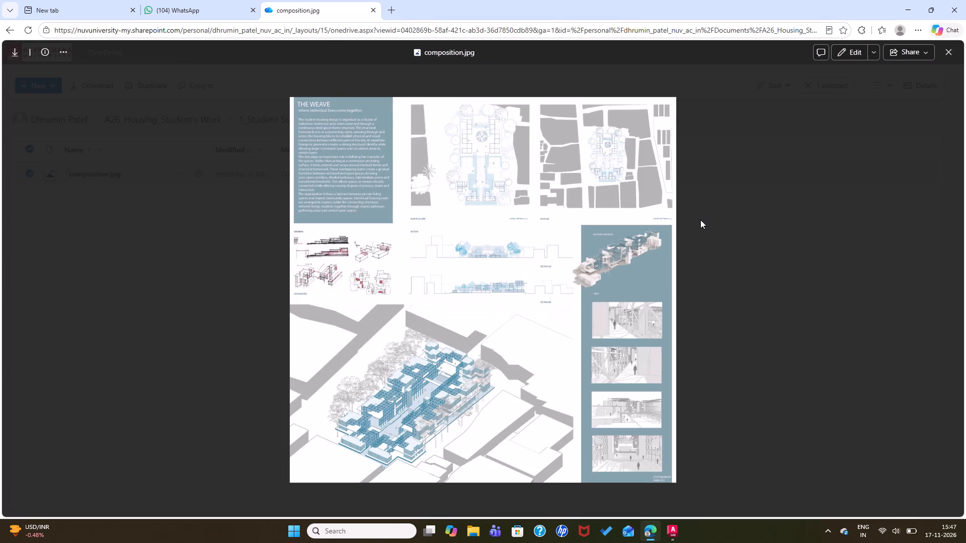
{"action": "scroll", "coordinate": [700, 220], "scroll_direction": "down", "scroll_amount": 3}
{"action": "scroll", "coordinate": [687, 226], "scroll_direction": "up", "scroll_amount": 1}
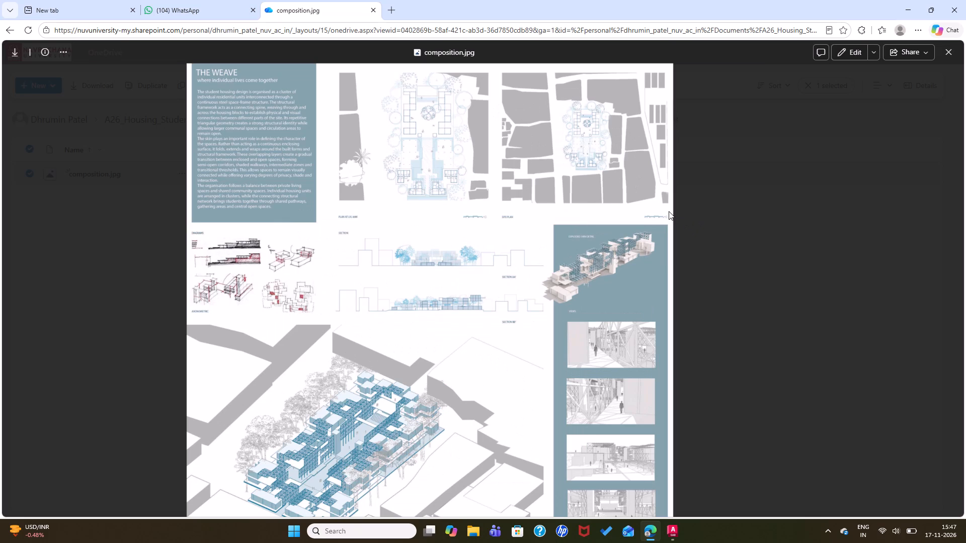
{"action": "scroll", "coordinate": [669, 211], "scroll_direction": "down", "scroll_amount": 1}
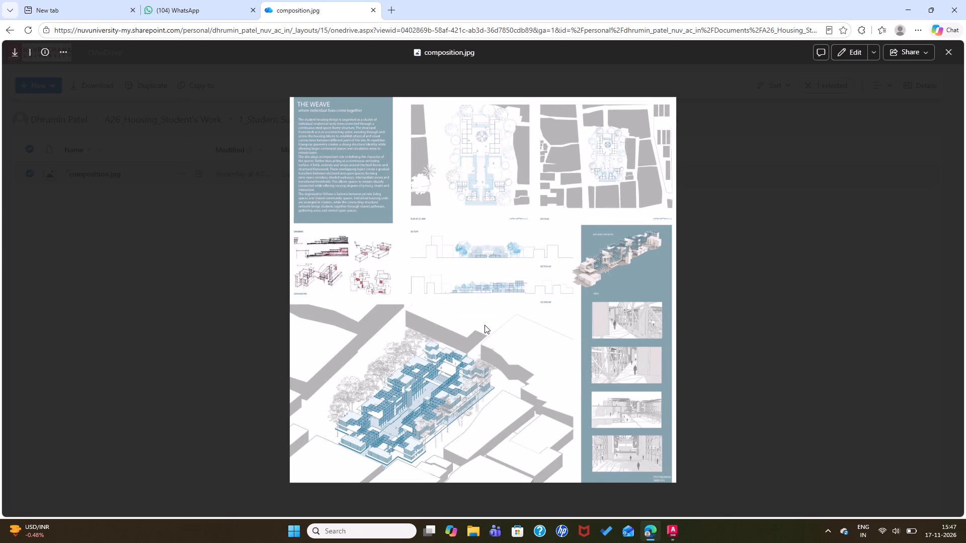
{"action": "scroll", "coordinate": [485, 325], "scroll_direction": "up", "scroll_amount": 1}
{"action": "scroll", "coordinate": [485, 325], "scroll_direction": "down", "scroll_amount": 1}
{"action": "left_click", "coordinate": [948, 47]}
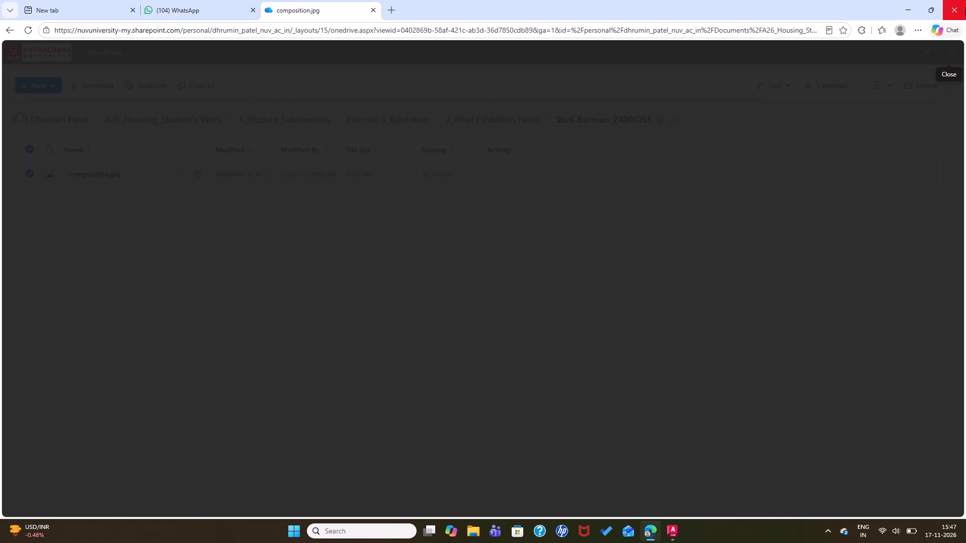
{"action": "left_click", "coordinate": [965, 7]}
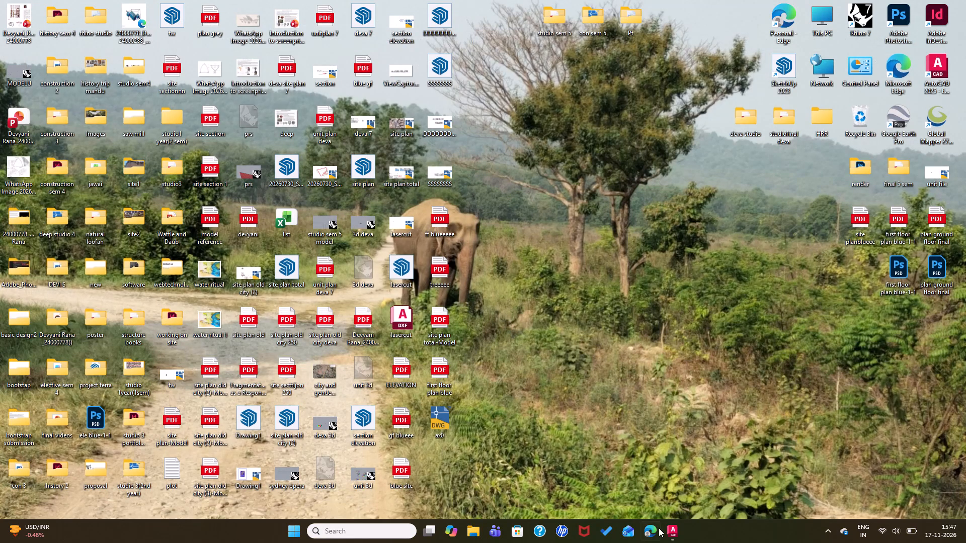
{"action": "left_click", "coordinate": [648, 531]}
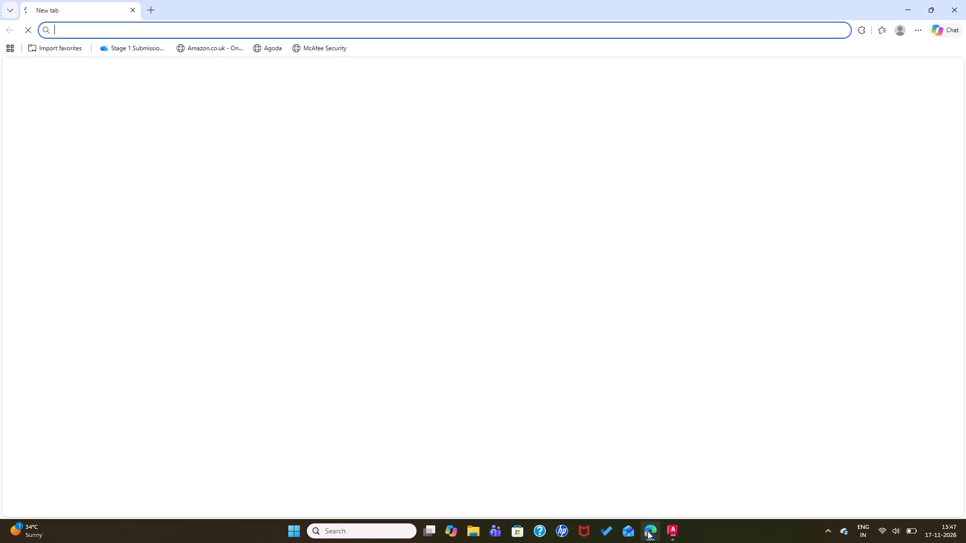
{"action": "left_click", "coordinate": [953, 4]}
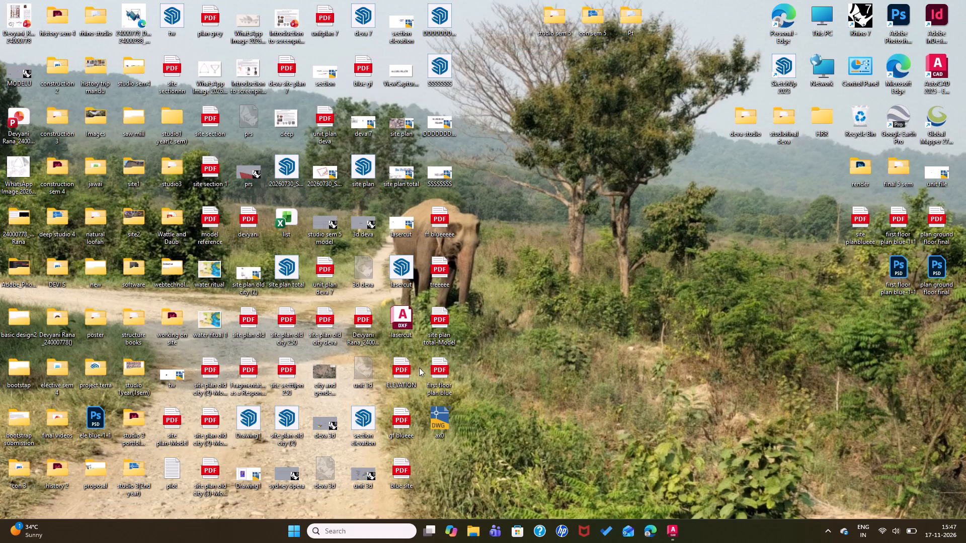
Switch to File Explorer and open the Downloads folder.
{"action": "double_click", "coordinate": [294, 535]}
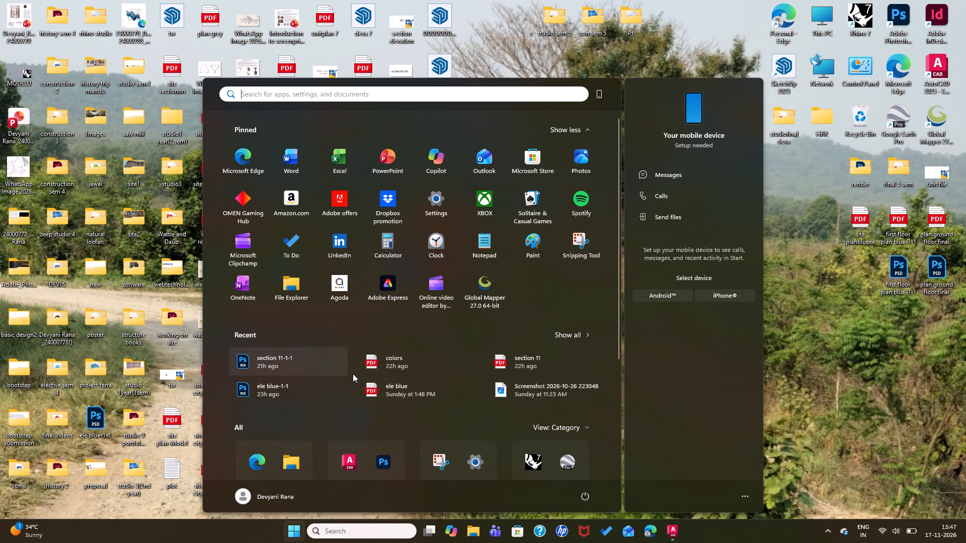
{"action": "double_click", "coordinate": [299, 291]}
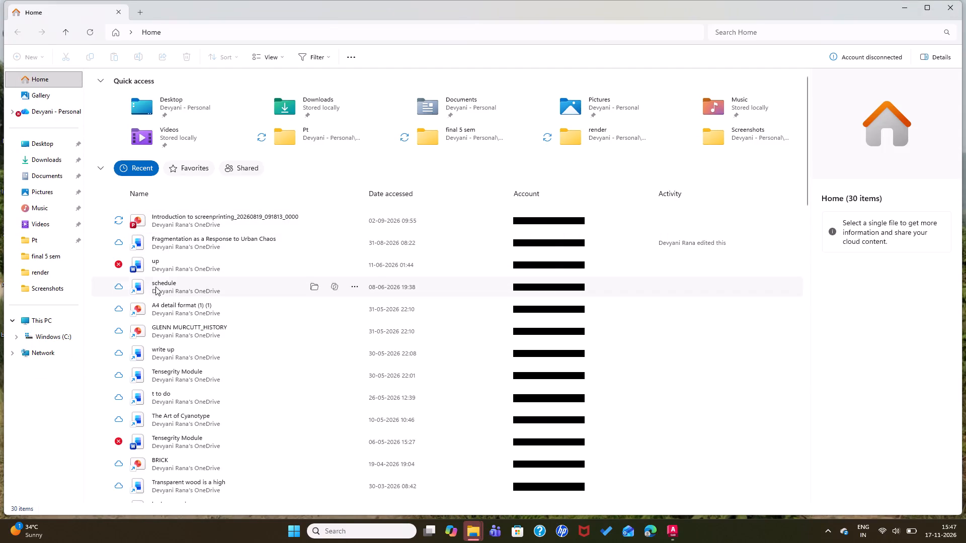
{"action": "double_click", "coordinate": [54, 155]}
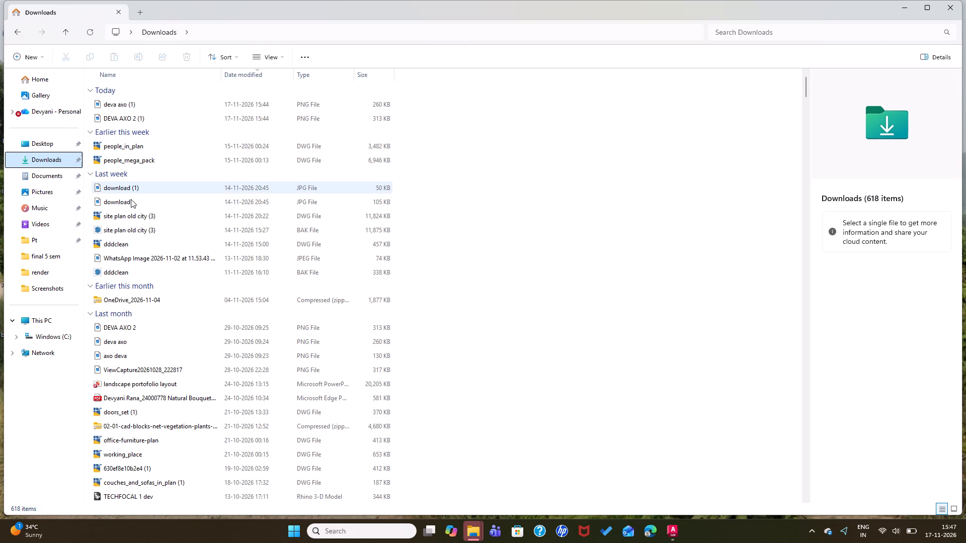
Open the A26_Hosuing Studio Panel Format InDesign document from its format folder inside the OneDrive_2026-11-04 archive.
{"action": "double_click", "coordinate": [122, 298]}
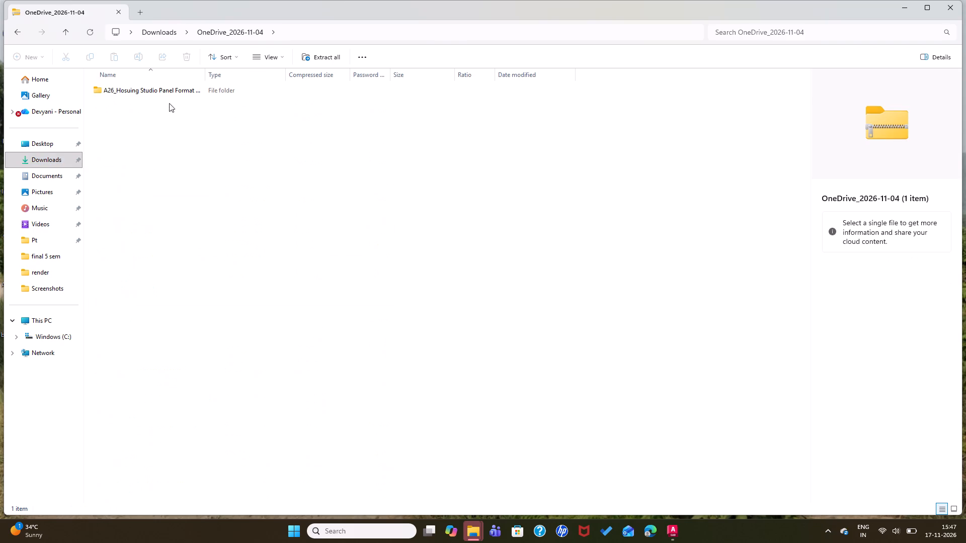
{"action": "left_click", "coordinate": [173, 91]}
{"action": "left_click", "coordinate": [170, 90]}
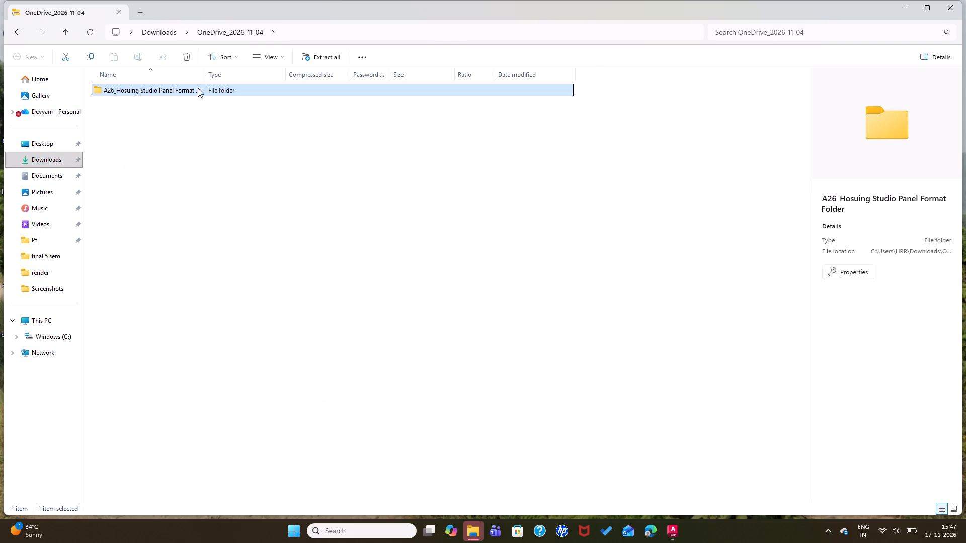
{"action": "left_click", "coordinate": [198, 88]}
{"action": "double_click", "coordinate": [228, 88]}
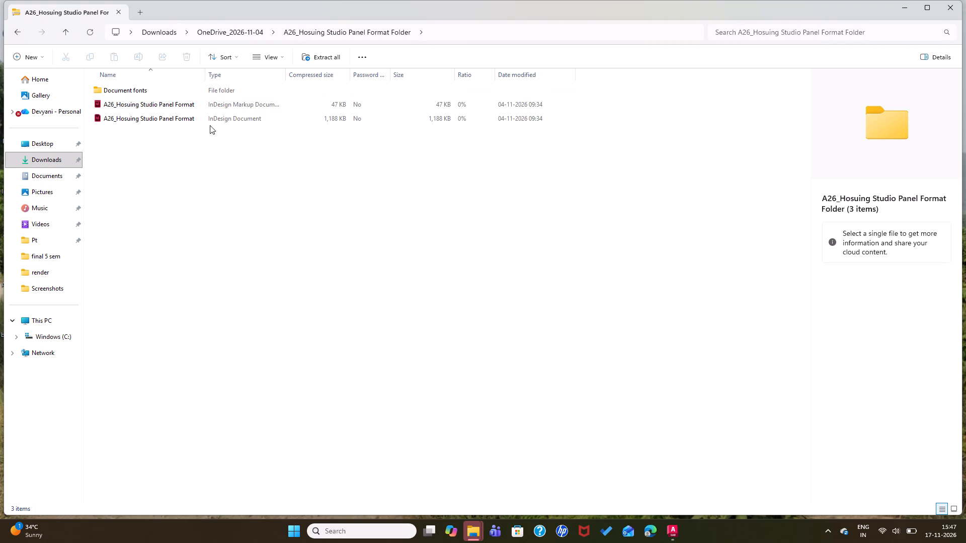
{"action": "double_click", "coordinate": [208, 116]}
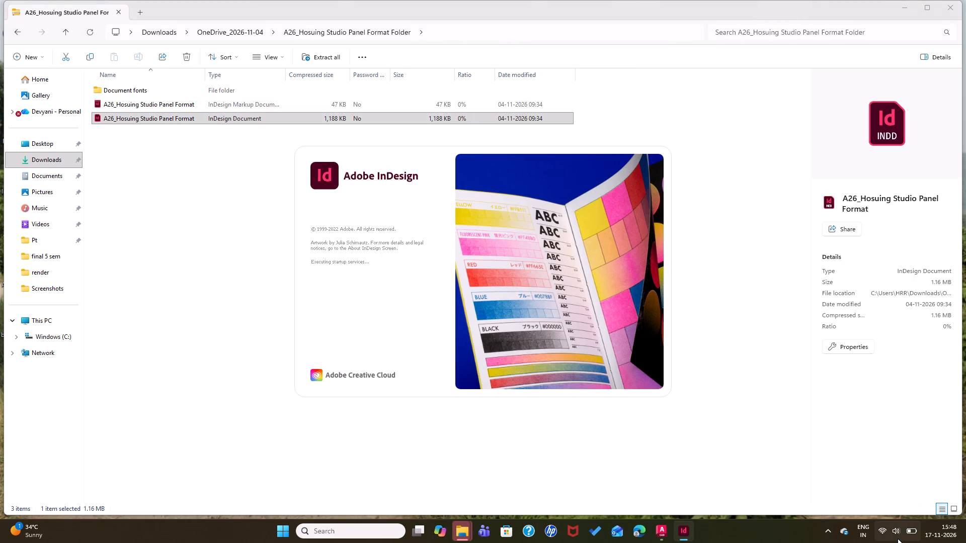
Turn off the computer's Wi-Fi while InDesign starts.
{"action": "left_click", "coordinate": [898, 538]}
{"action": "left_click", "coordinate": [808, 346]}
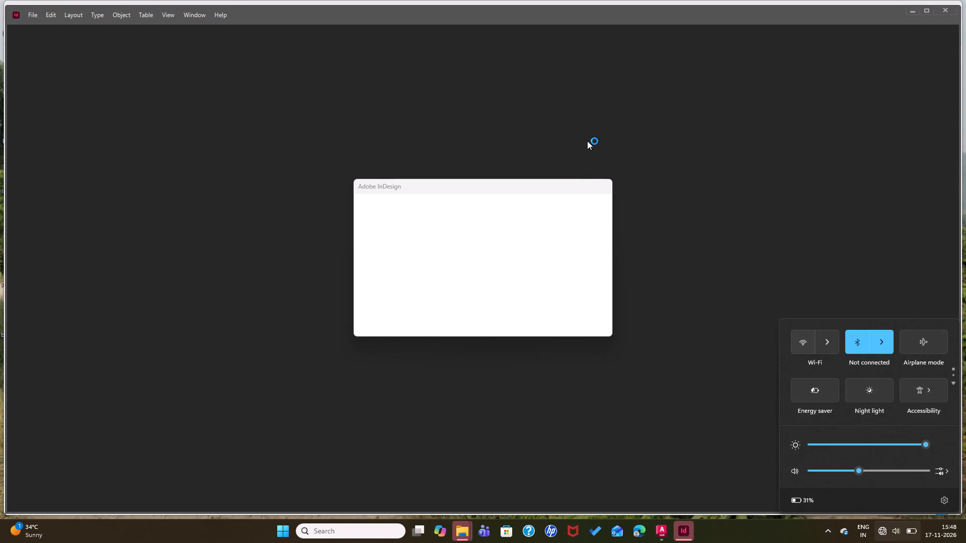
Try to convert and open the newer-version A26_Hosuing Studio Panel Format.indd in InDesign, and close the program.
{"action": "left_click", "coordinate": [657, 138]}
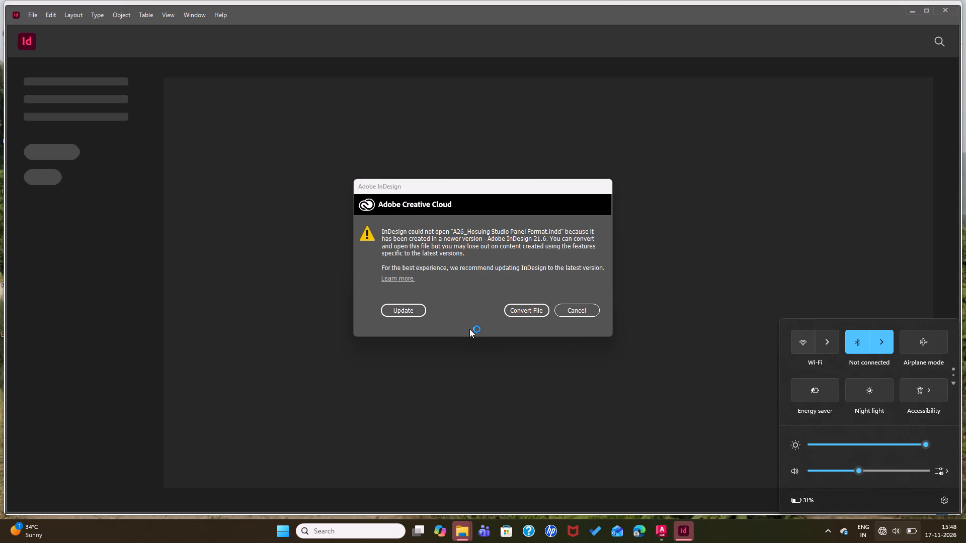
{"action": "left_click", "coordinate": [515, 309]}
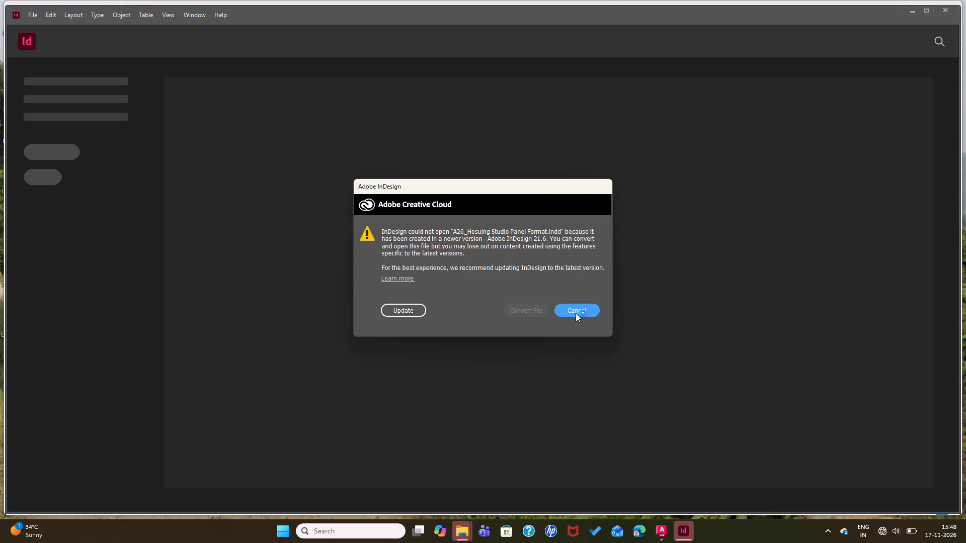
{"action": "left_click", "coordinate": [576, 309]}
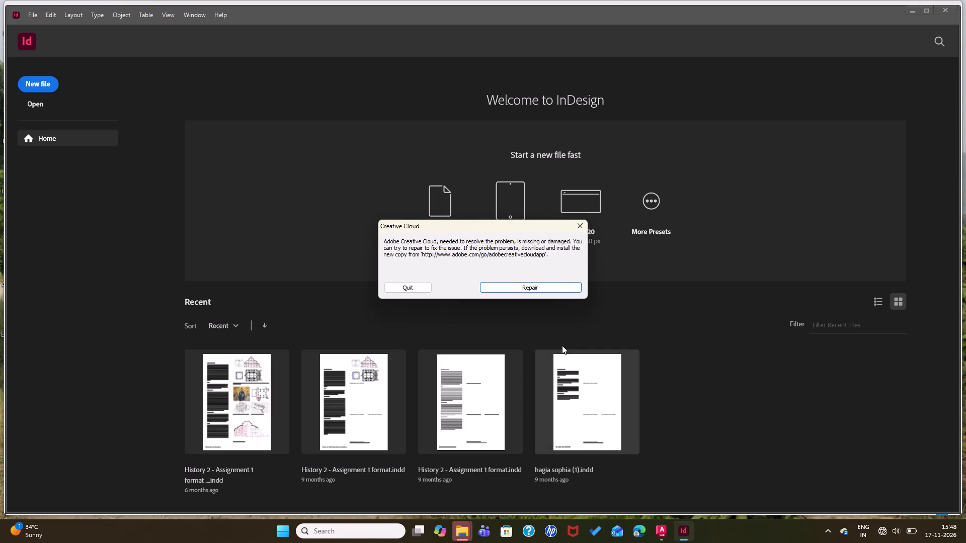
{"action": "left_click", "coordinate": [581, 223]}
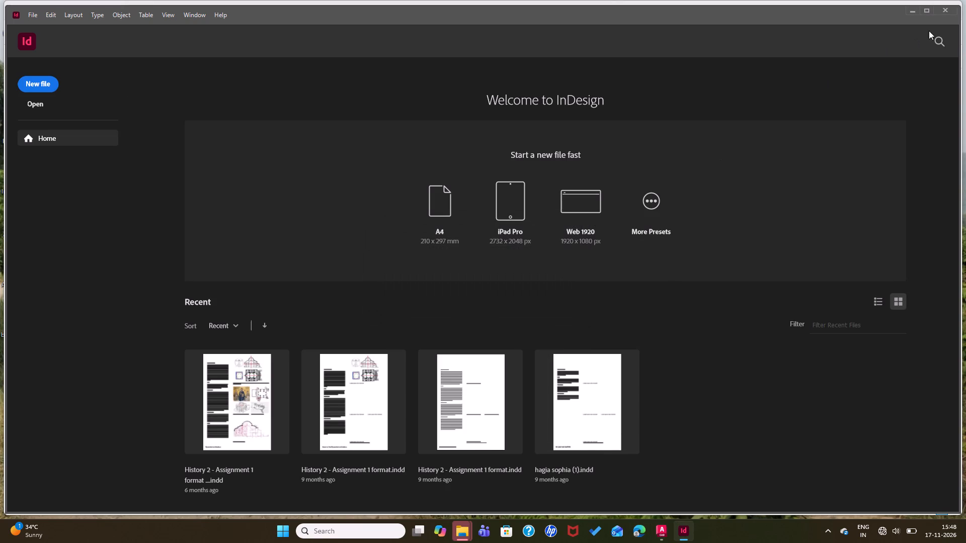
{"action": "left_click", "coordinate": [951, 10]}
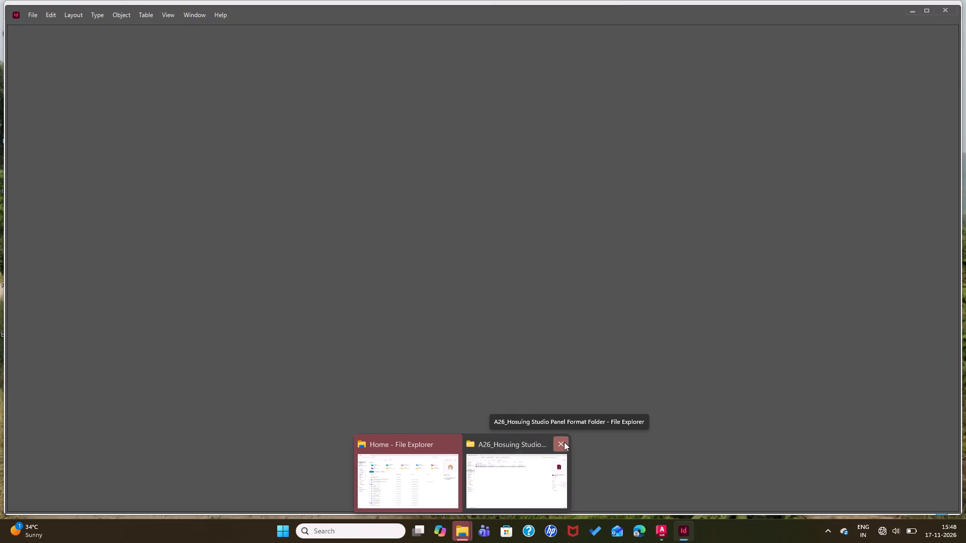
Switch to the File Explorer window showing the A26_Hosuing Studio Panel Format Folder.
{"action": "left_click", "coordinate": [502, 470]}
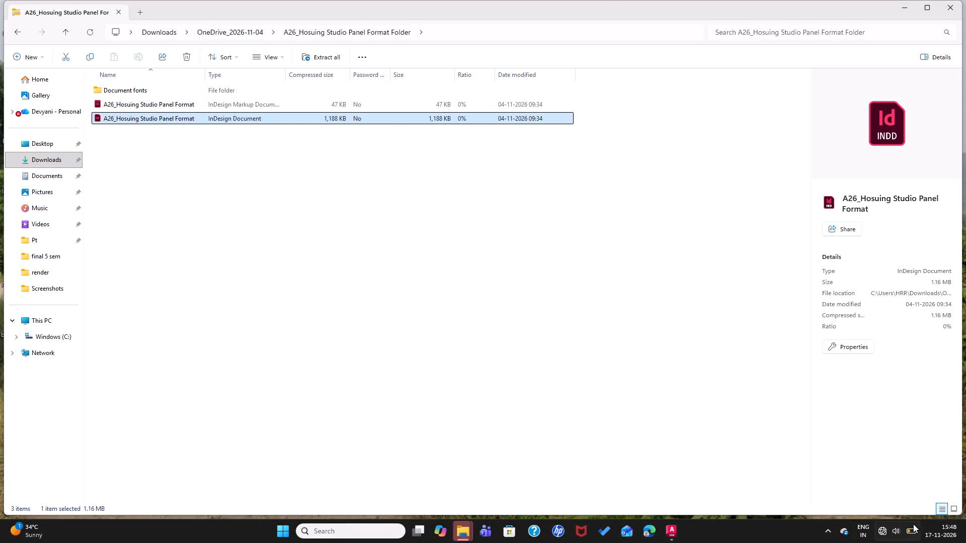
Raise the laptop's screen brightness.
{"action": "left_click", "coordinate": [881, 537]}
{"action": "left_click", "coordinate": [918, 442]}
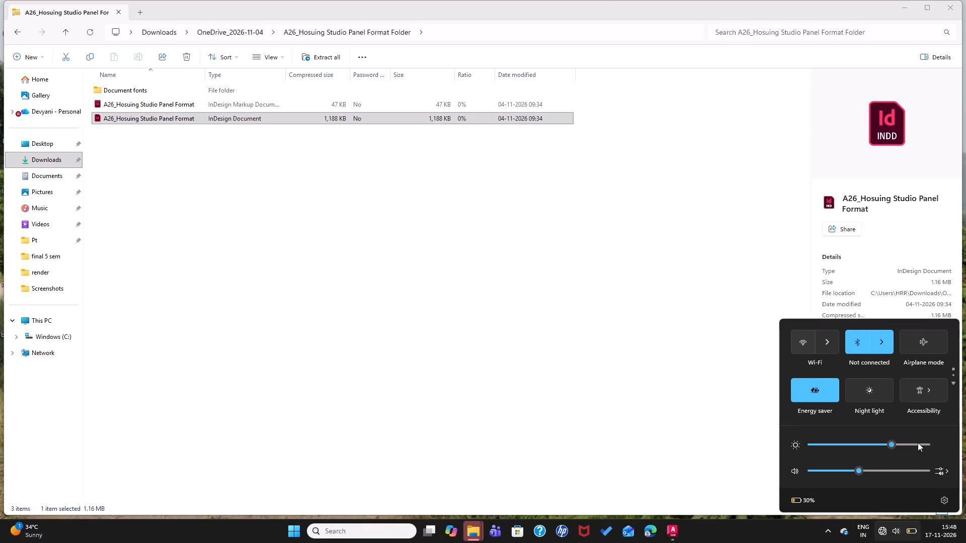
Open the InDesign Markup Document version of A26_Hosuing Studio Panel Format.
{"action": "double_click", "coordinate": [136, 104]}
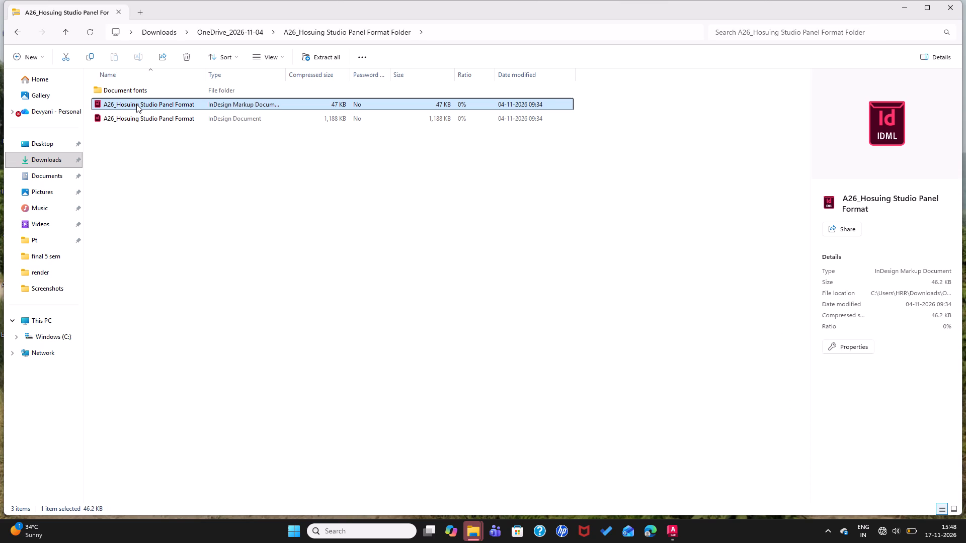
{"action": "double_click", "coordinate": [136, 104]}
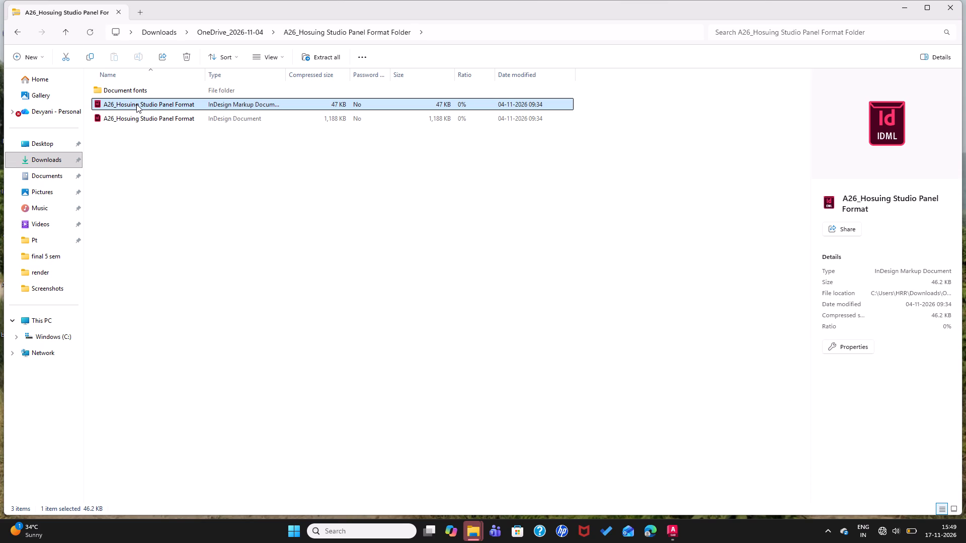
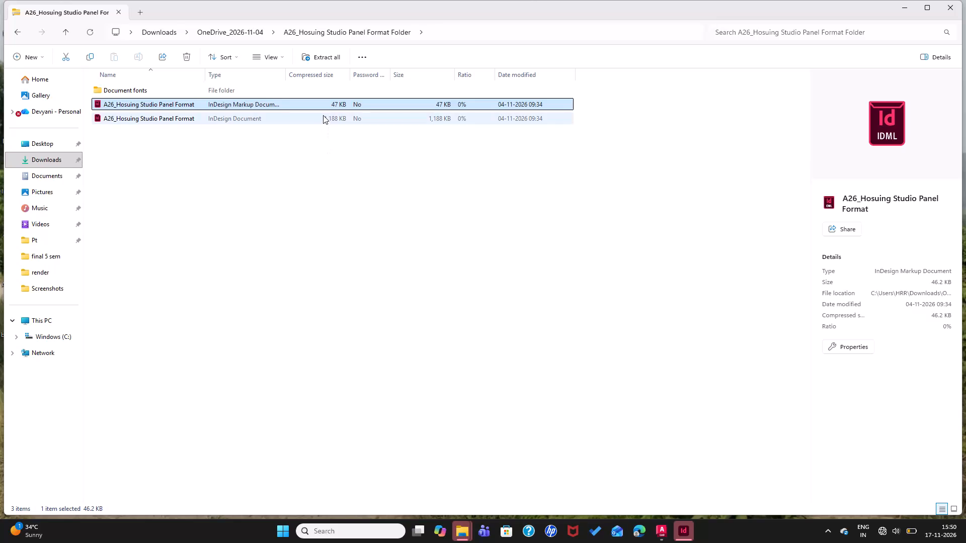
Open the InDesign Markup Document version of A26_Hosuing Studio Panel Format and close the missing-font replacement without replacing any fonts.
{"action": "double_click", "coordinate": [326, 104]}
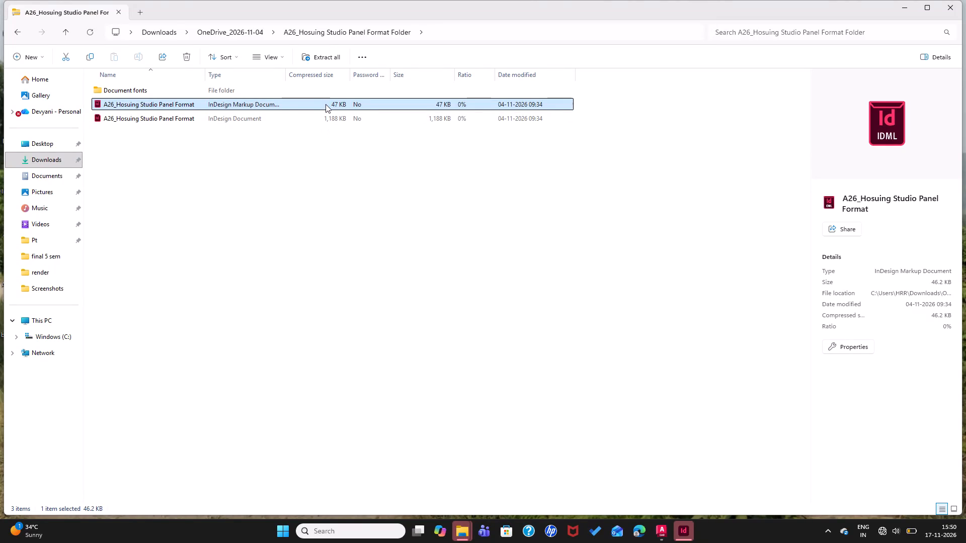
{"action": "double_click", "coordinate": [326, 104]}
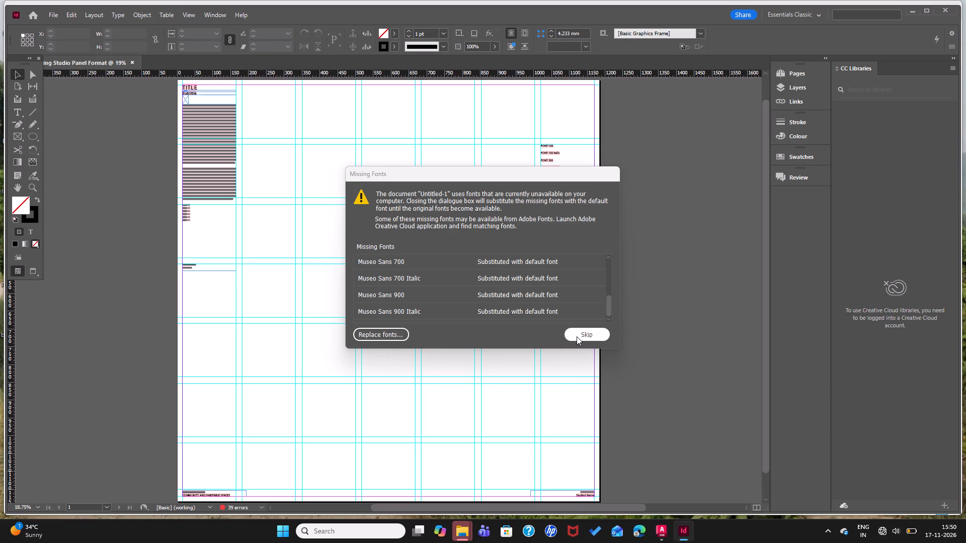
{"action": "scroll", "coordinate": [458, 232], "scroll_direction": "down", "scroll_amount": 6}
{"action": "left_click", "coordinate": [391, 335]}
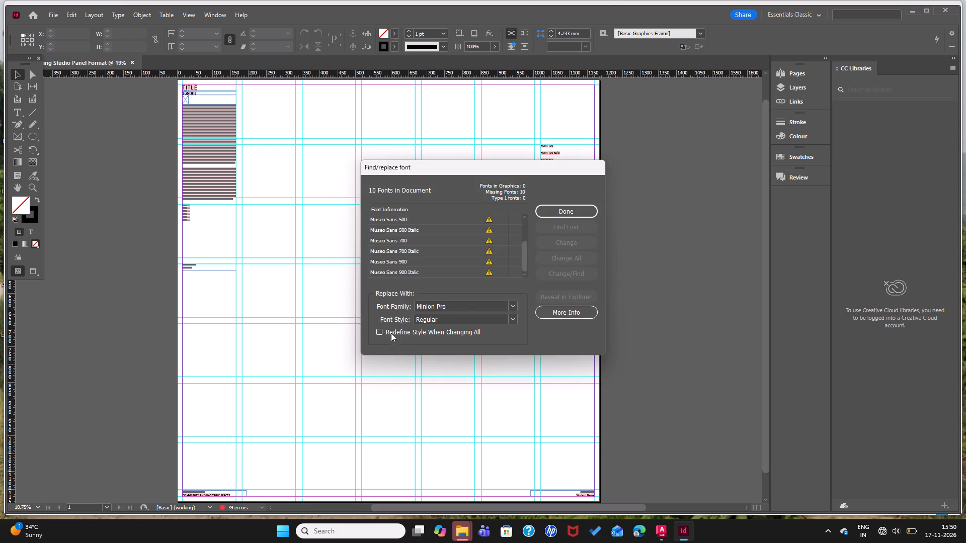
{"action": "left_click", "coordinate": [576, 212]}
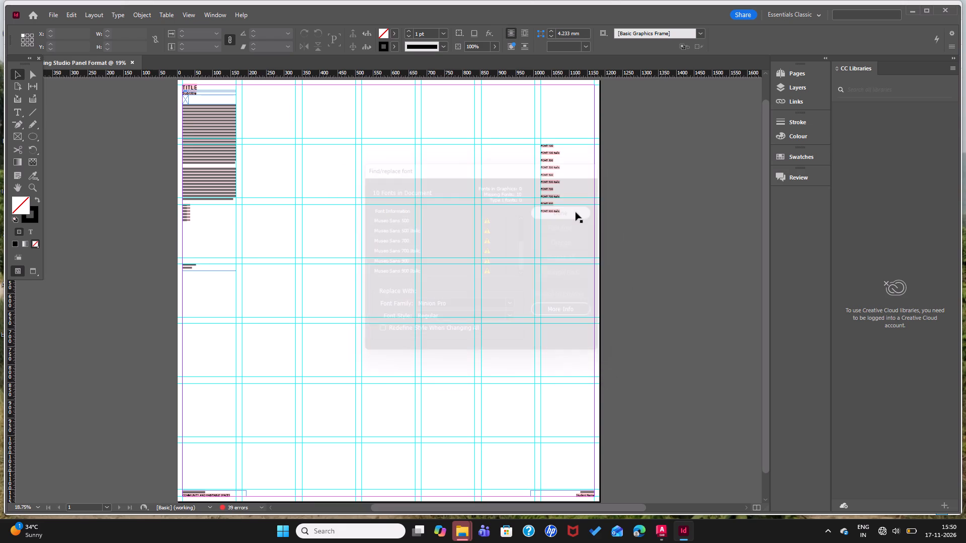
{"action": "left_click", "coordinate": [587, 223]}
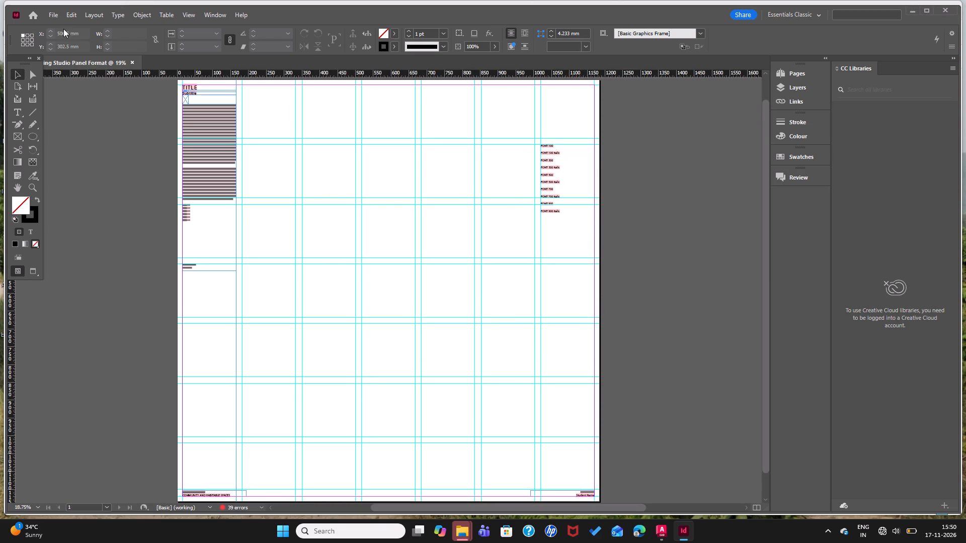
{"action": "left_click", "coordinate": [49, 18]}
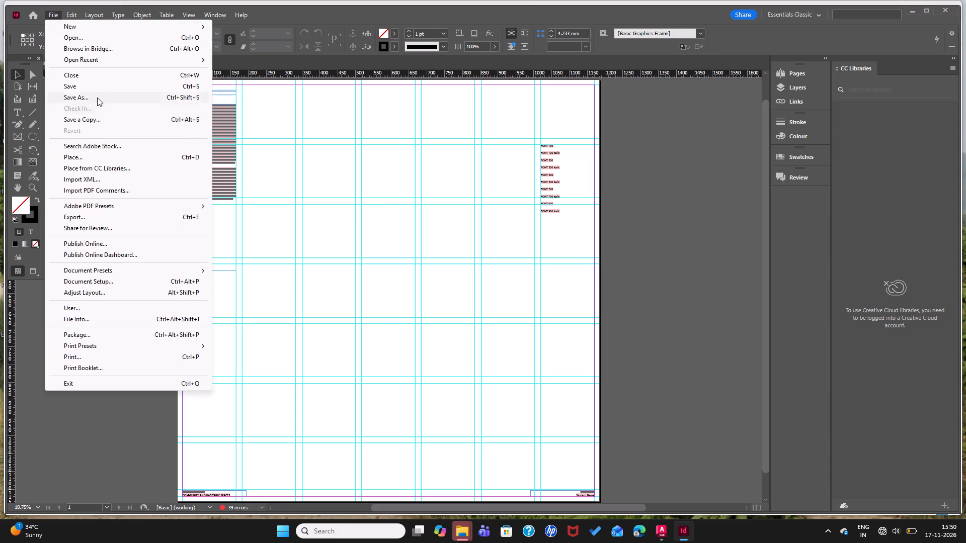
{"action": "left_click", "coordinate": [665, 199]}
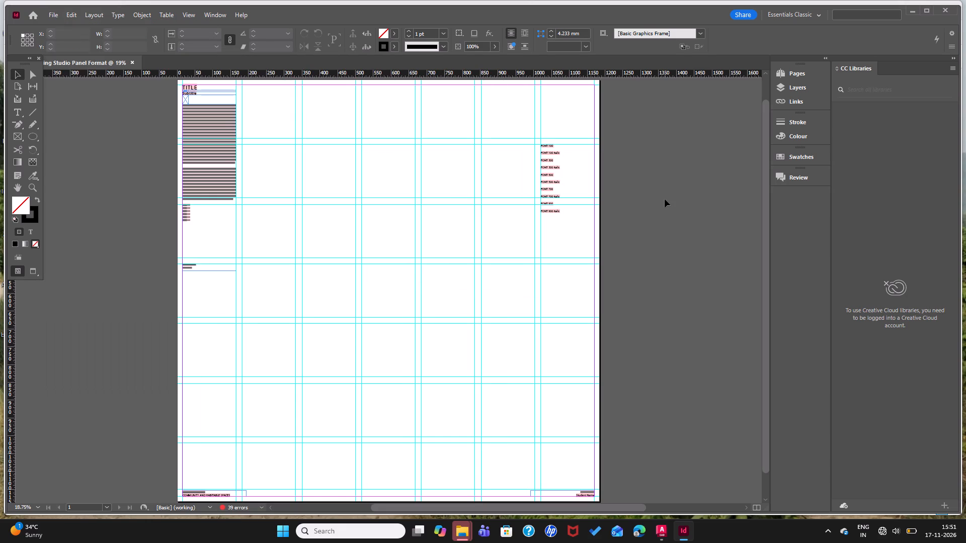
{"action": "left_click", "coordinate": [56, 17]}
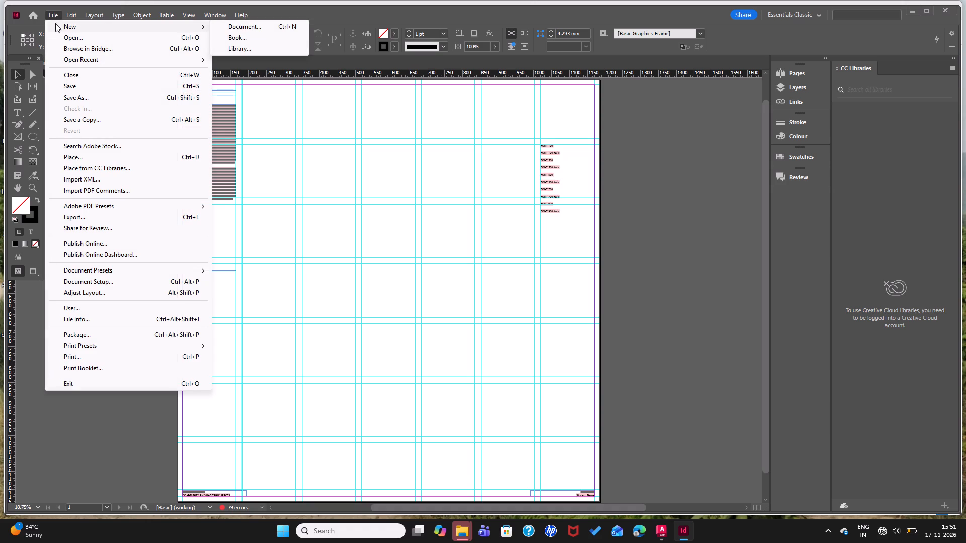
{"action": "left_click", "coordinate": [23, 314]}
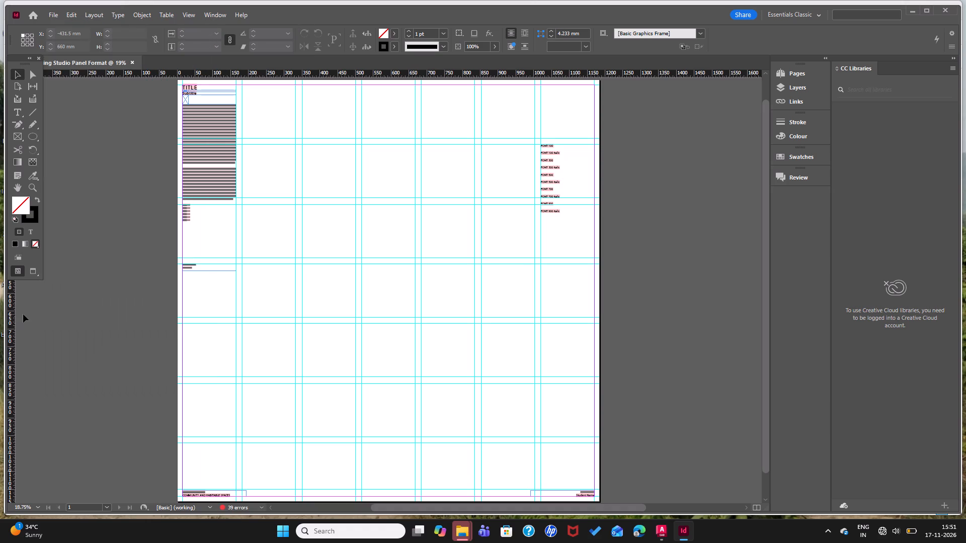
Close the panel document, saving it to the Desktop as an InDesign 2023 document named "A26_Hosuing Studio Panel Format deva".
{"action": "key", "text": "ctrl+w"}
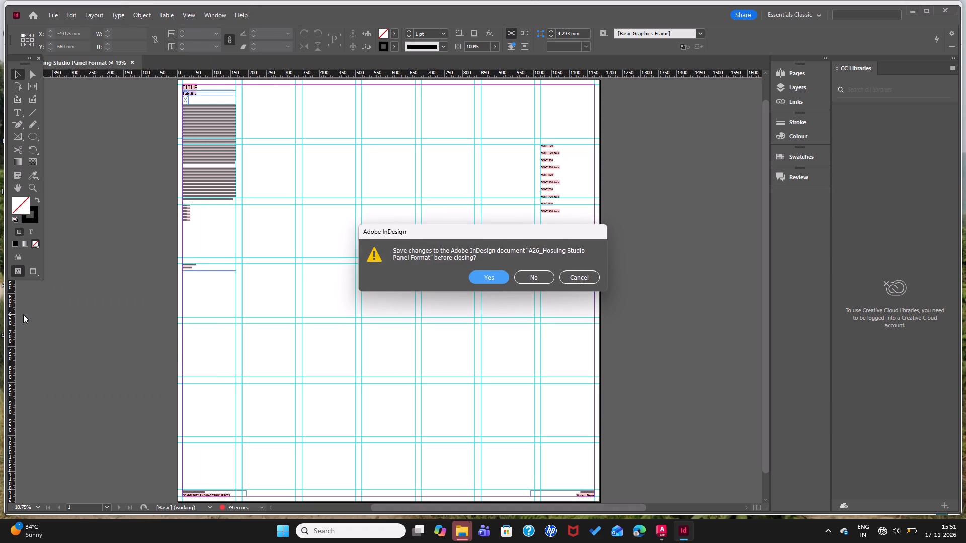
{"action": "left_click", "coordinate": [492, 275]}
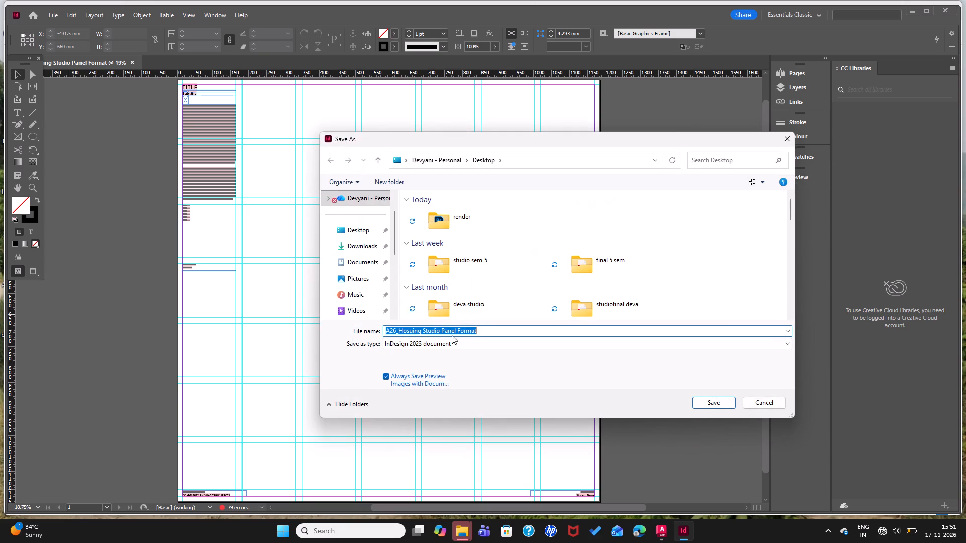
{"action": "left_click_drag", "start_coordinate": [491, 330], "coordinate": [487, 330]}
{"action": "key", "text": "space"}
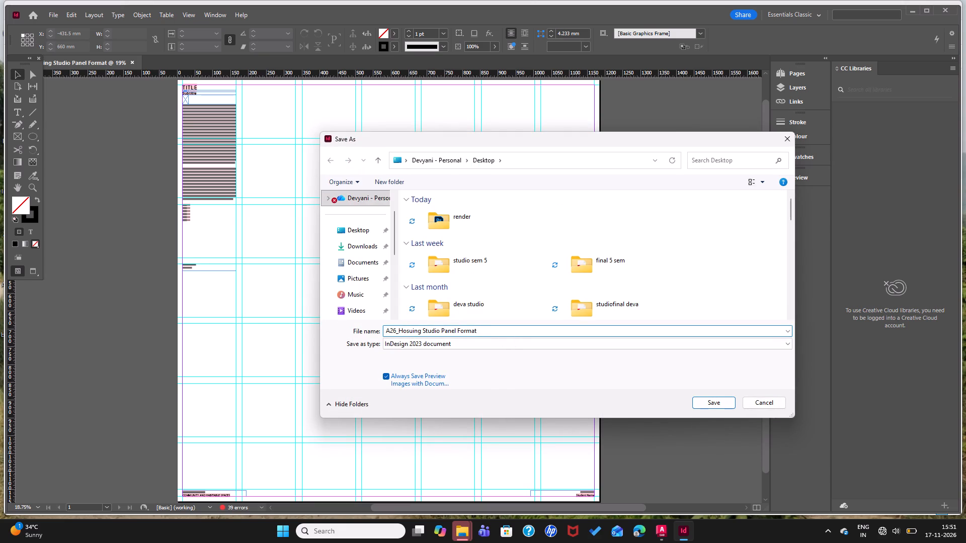
{"action": "type", "text": "dev"}
{"action": "key", "text": "a"}
{"action": "key", "text": "Return"}
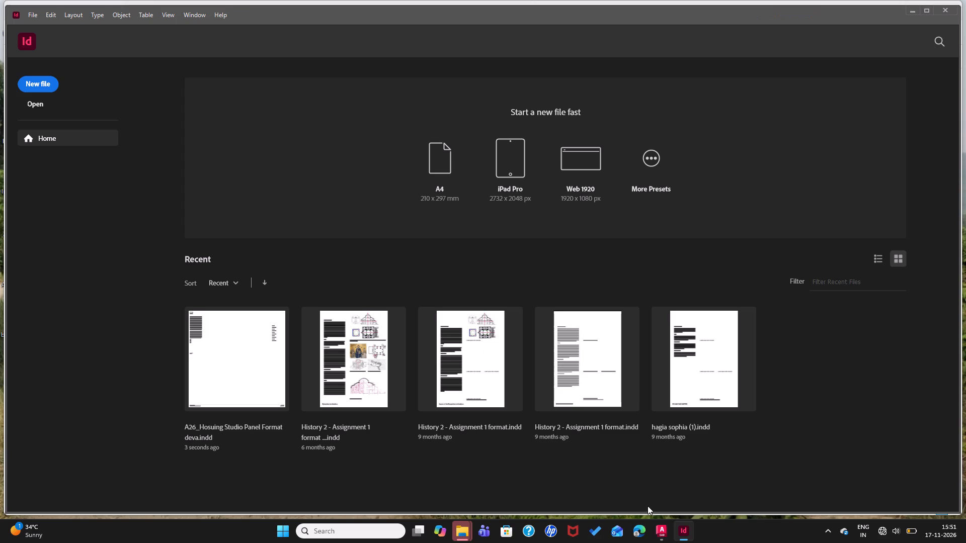
Reopen the recent file A26_Hosuing Studio Panel Format deva.indd and skip replacing its missing fonts.
{"action": "left_click", "coordinate": [523, 493]}
{"action": "double_click", "coordinate": [246, 399]}
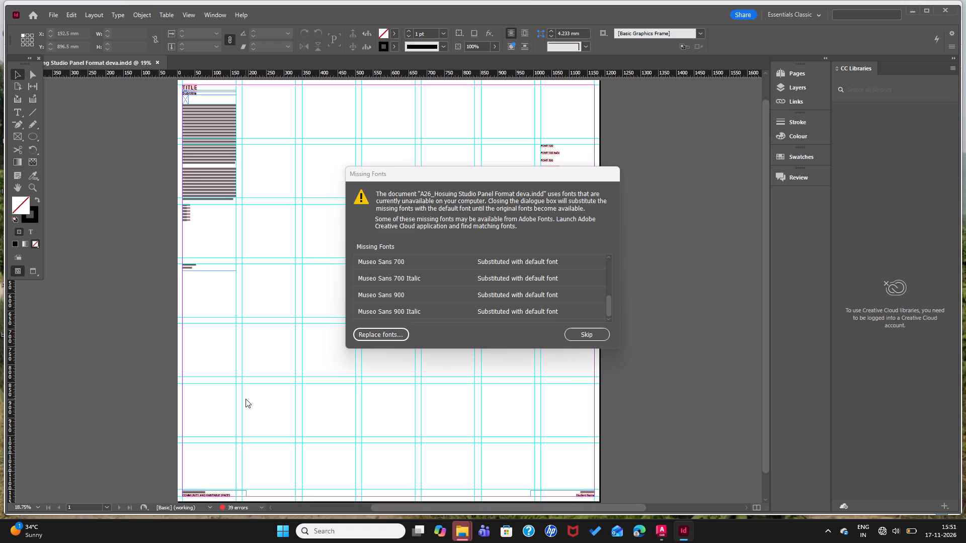
{"action": "left_click", "coordinate": [598, 341]}
{"action": "left_click", "coordinate": [596, 333]}
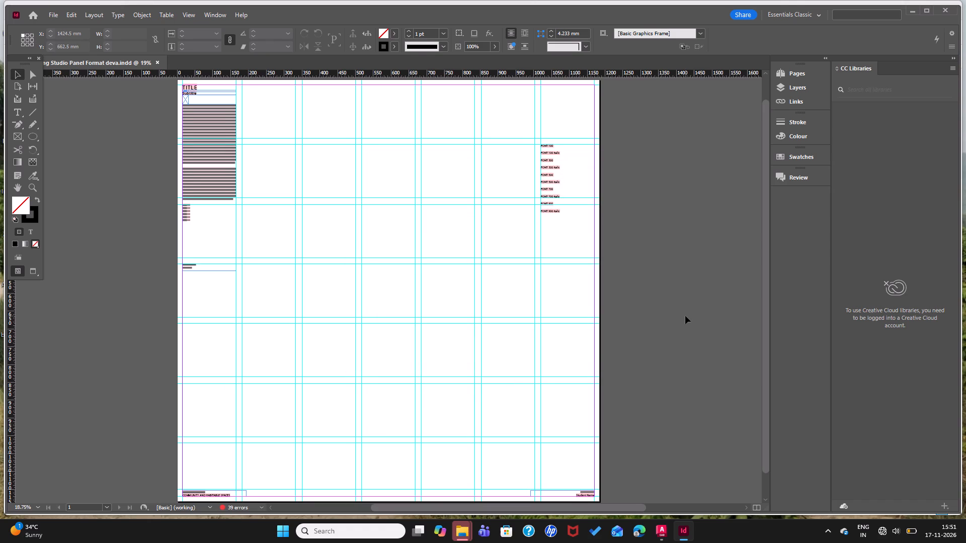
View the panel in presentation mode and return to the normal editing view.
{"action": "key", "text": "shift+w"}
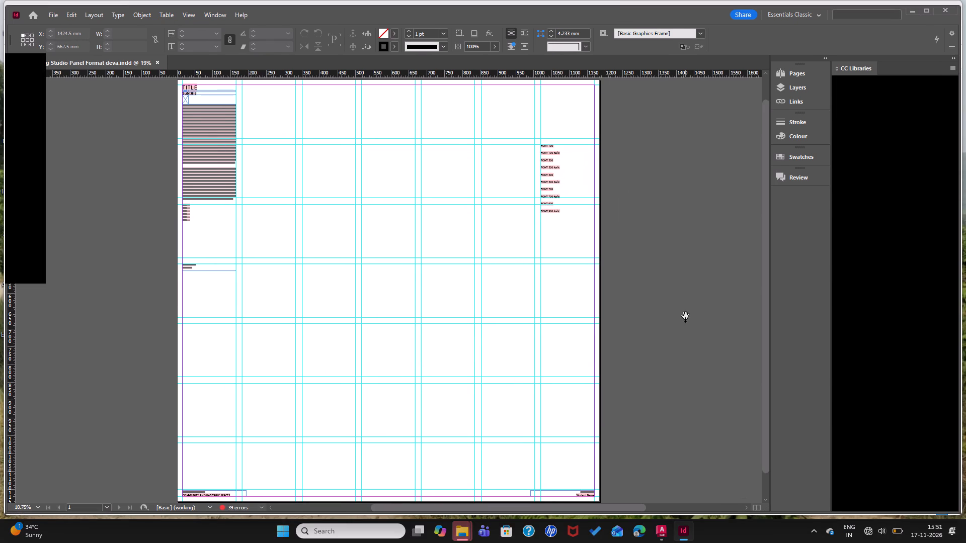
{"action": "key", "text": "Escape"}
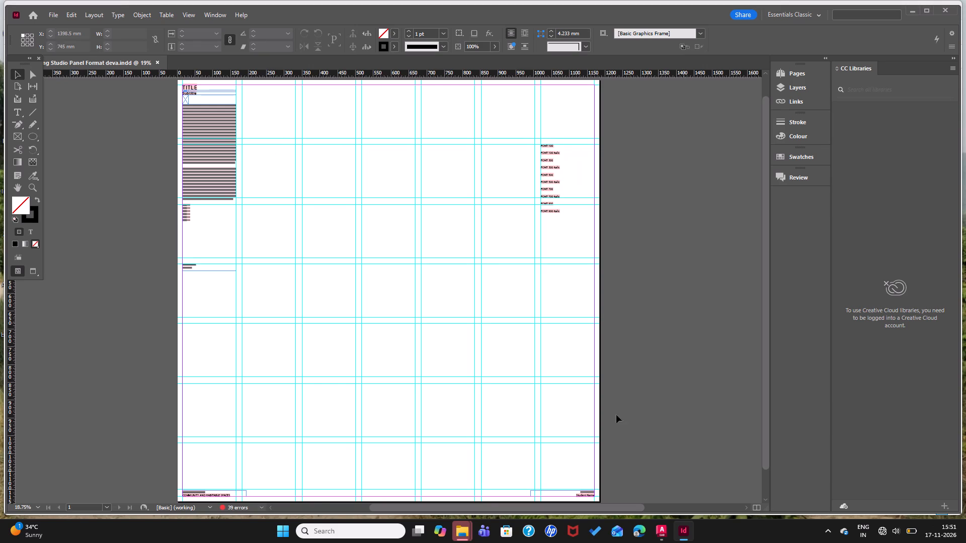
Check the document's errors in Preflight and review the preflight profile definitions without changing them.
{"action": "left_click", "coordinate": [263, 506]}
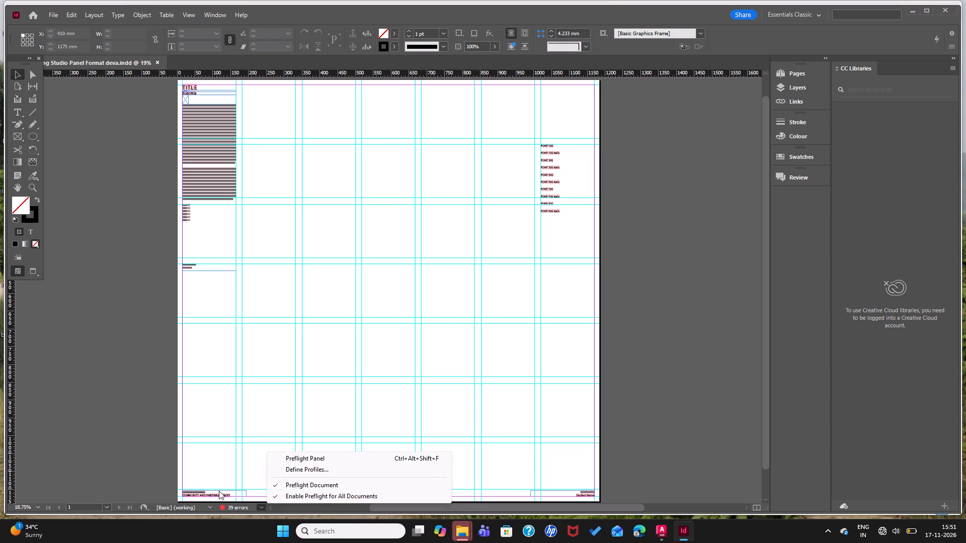
{"action": "left_click", "coordinate": [331, 461]}
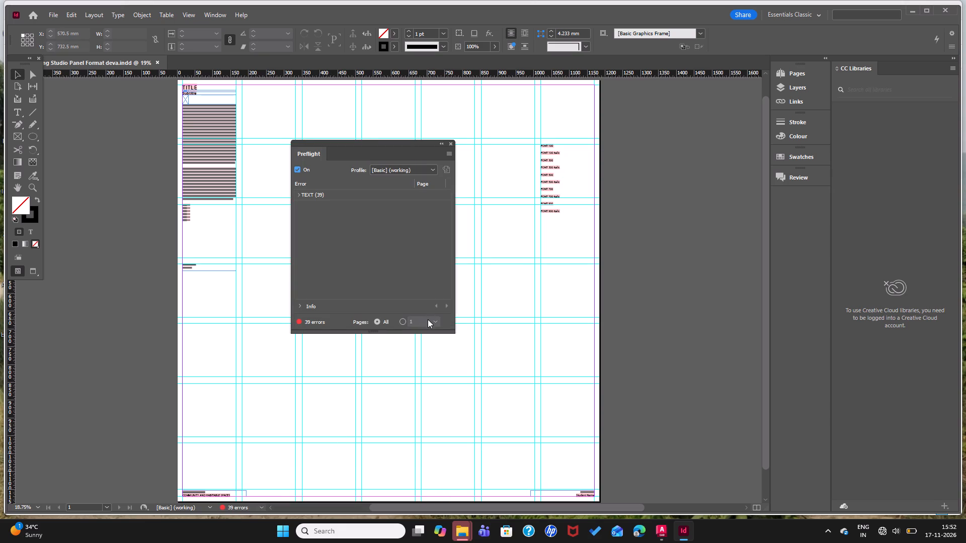
{"action": "left_click", "coordinate": [313, 322]}
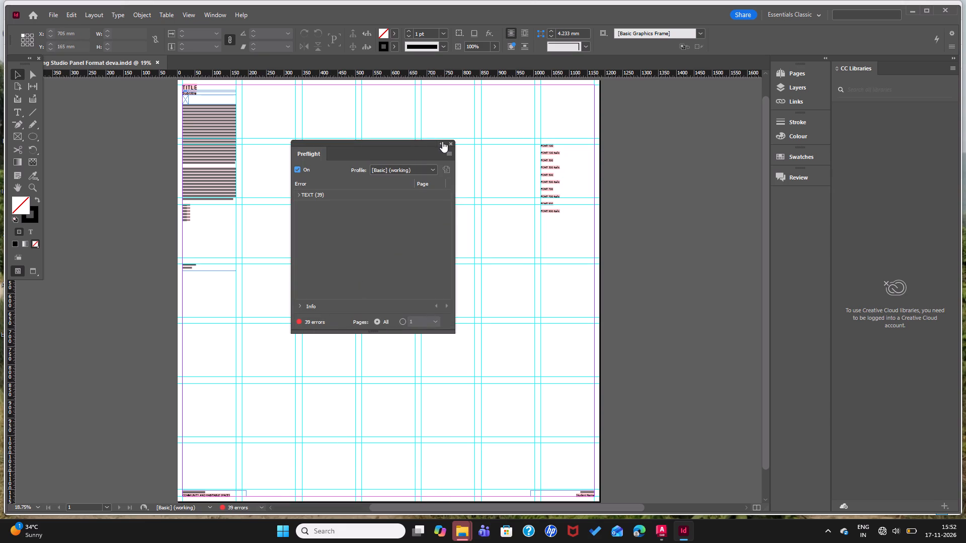
{"action": "left_click", "coordinate": [450, 145]}
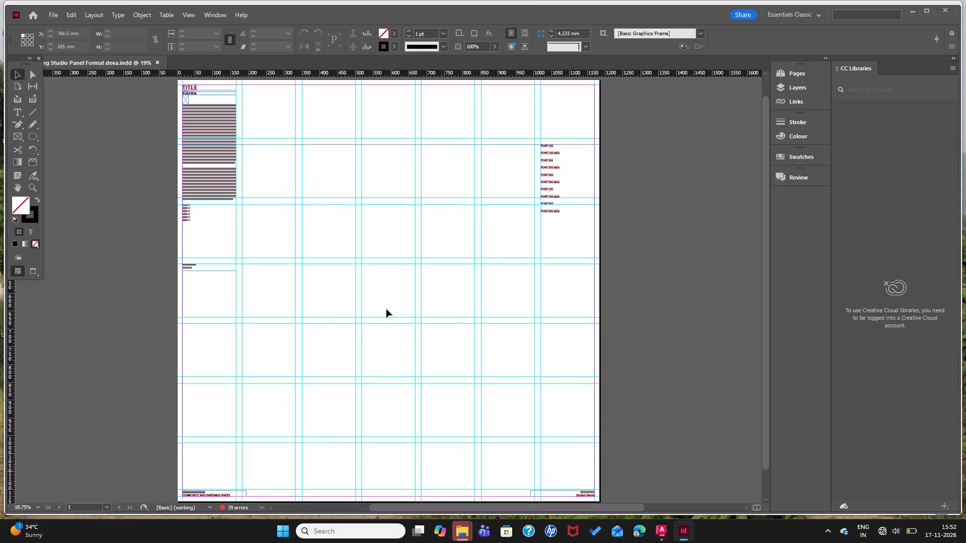
{"action": "left_click", "coordinate": [259, 508]}
{"action": "left_click", "coordinate": [259, 508]}
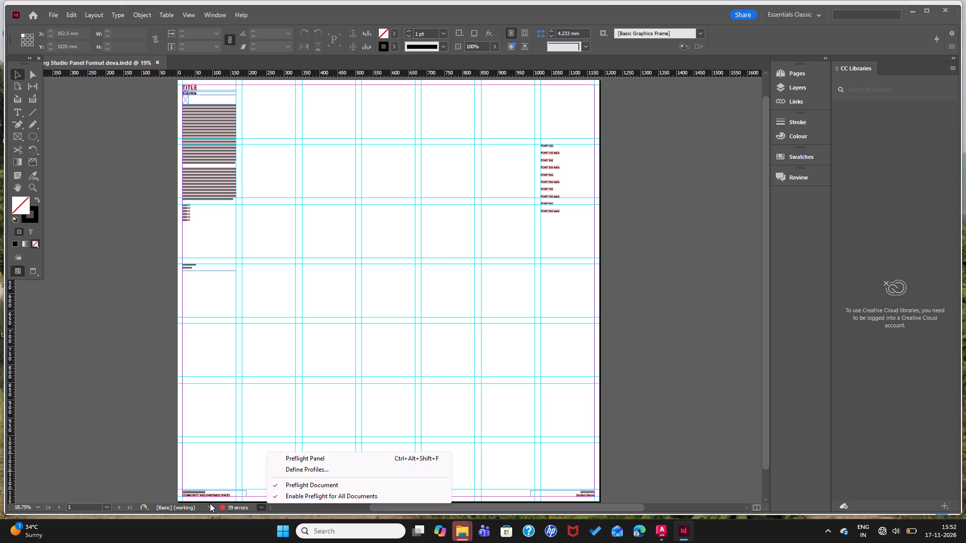
{"action": "left_click", "coordinate": [211, 508]}
{"action": "left_click", "coordinate": [227, 507]}
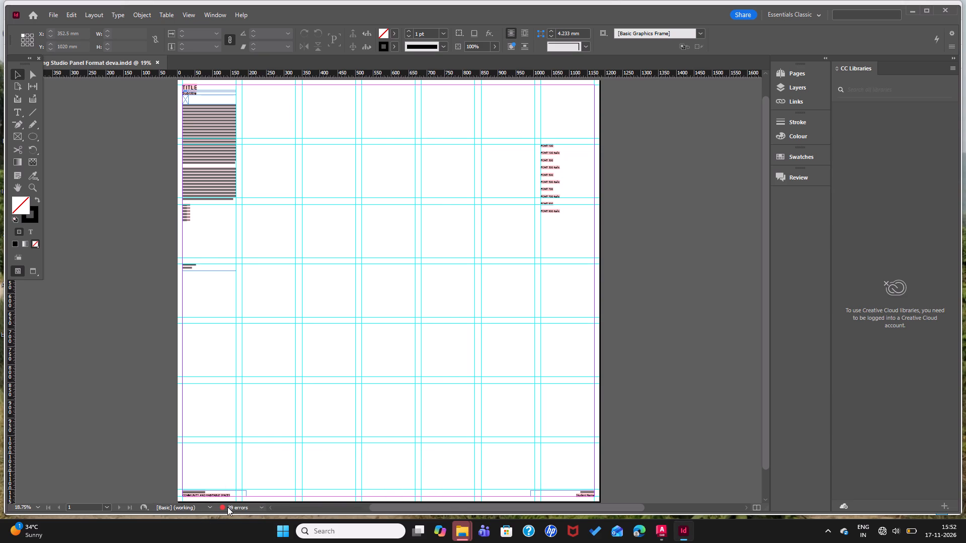
{"action": "left_click", "coordinate": [228, 507]}
{"action": "left_click", "coordinate": [263, 510]}
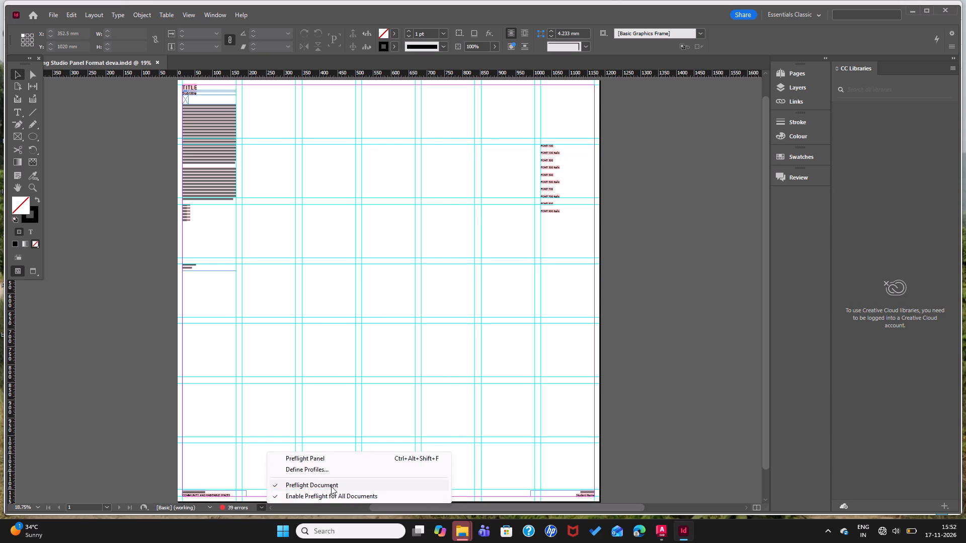
{"action": "left_click", "coordinate": [334, 473]}
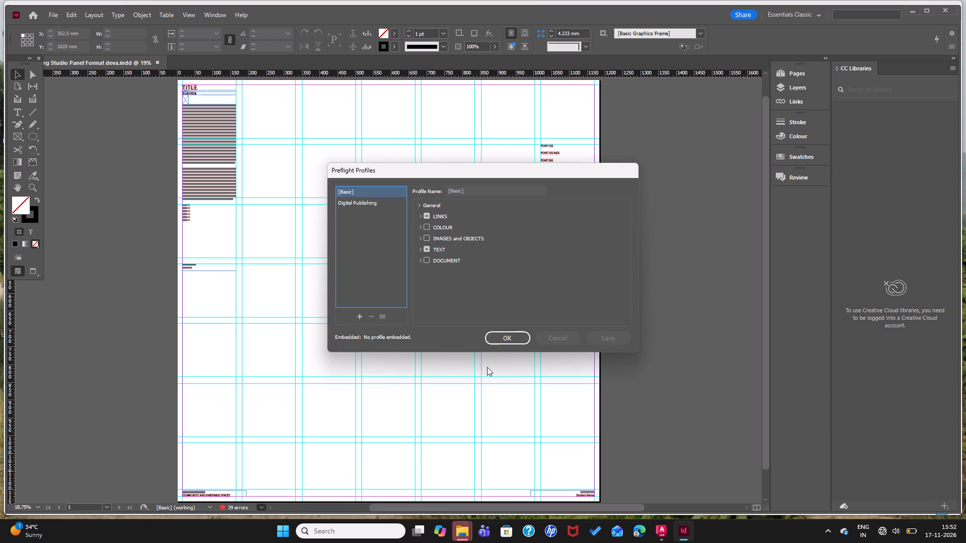
{"action": "left_click", "coordinate": [509, 340]}
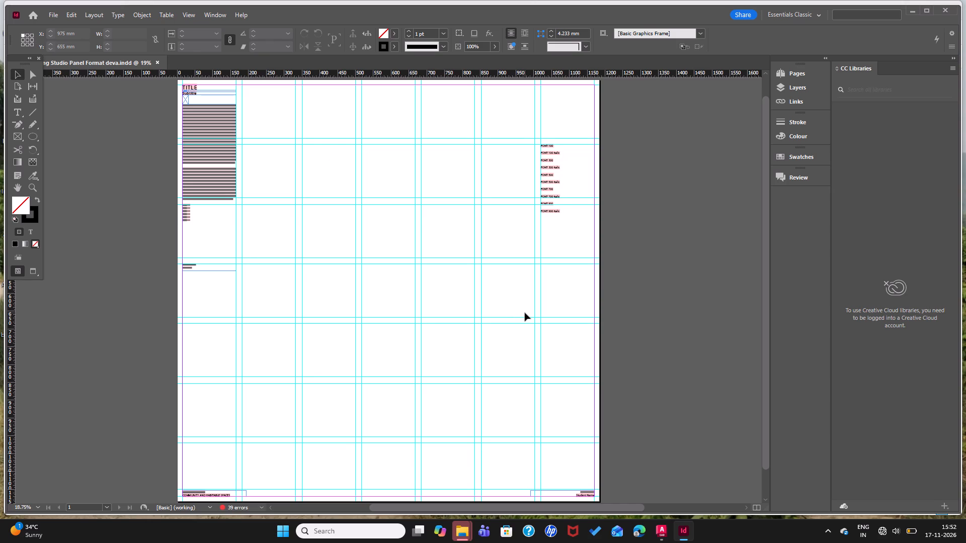
Place the "plan ground floor final" PDF from the Desktop with its top-left corner at about X 776.5 mm, Y 576.5 mm.
{"action": "key", "text": "ctrl+d"}
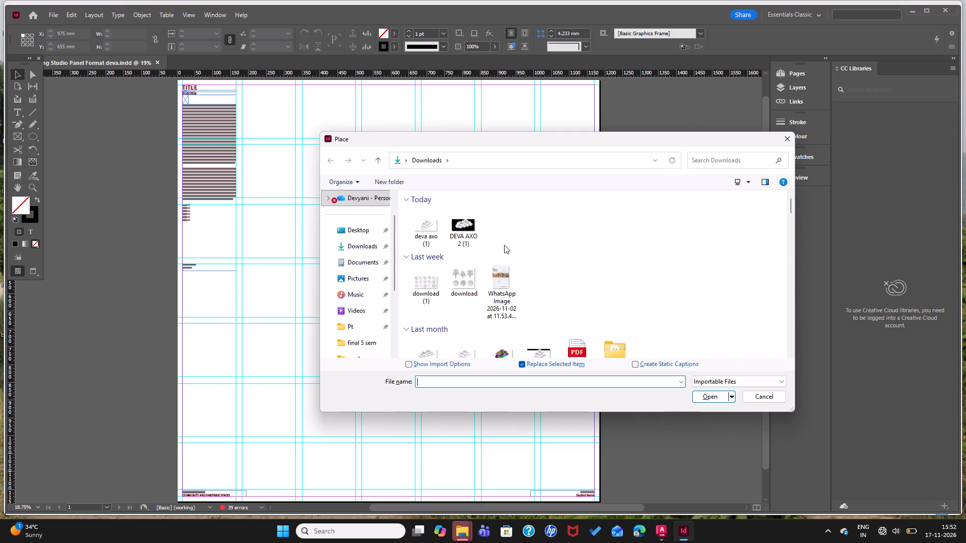
{"action": "scroll", "coordinate": [524, 250], "scroll_direction": "down", "scroll_amount": 1}
{"action": "scroll", "coordinate": [524, 250], "scroll_direction": "up", "scroll_amount": 3}
{"action": "double_click", "coordinate": [374, 228]}
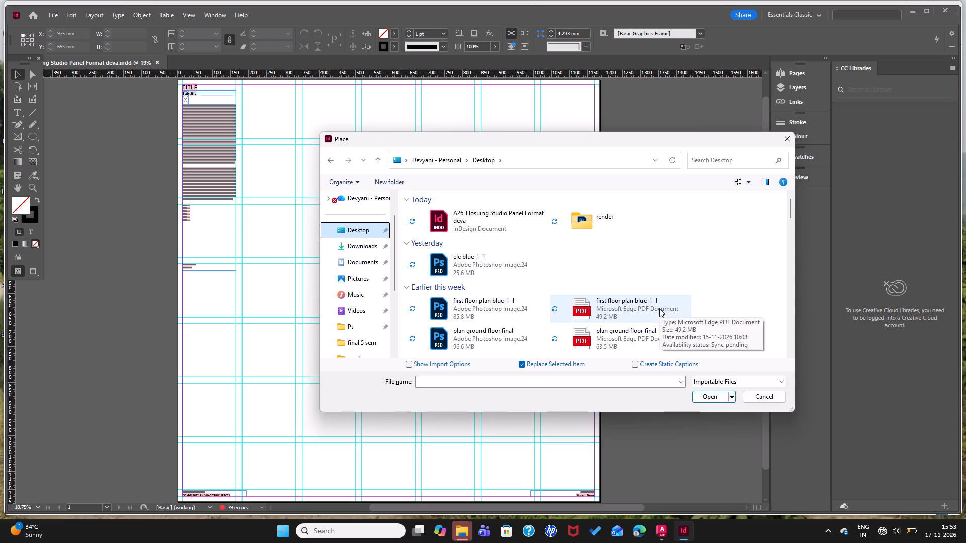
{"action": "scroll", "coordinate": [659, 308], "scroll_direction": "down", "scroll_amount": 1}
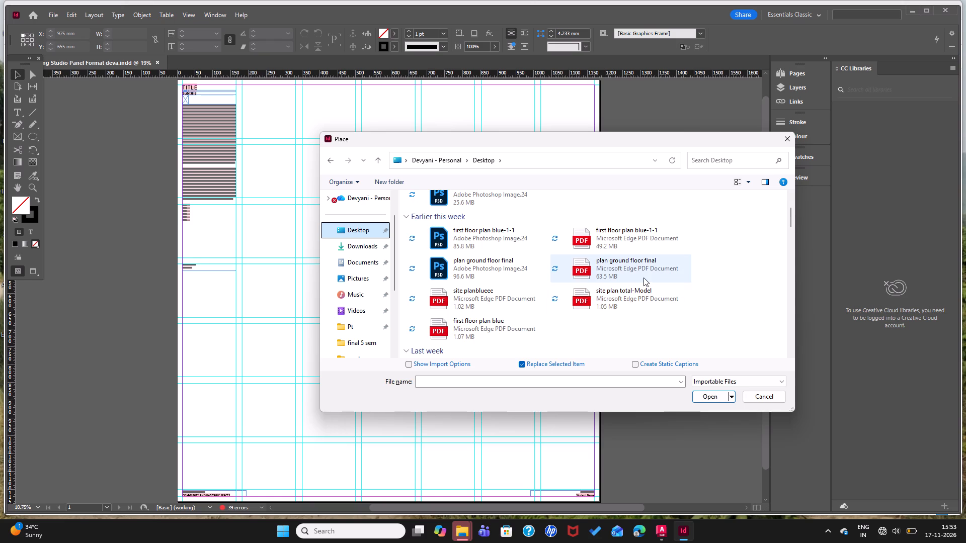
{"action": "left_click", "coordinate": [646, 271]}
{"action": "double_click", "coordinate": [646, 271]}
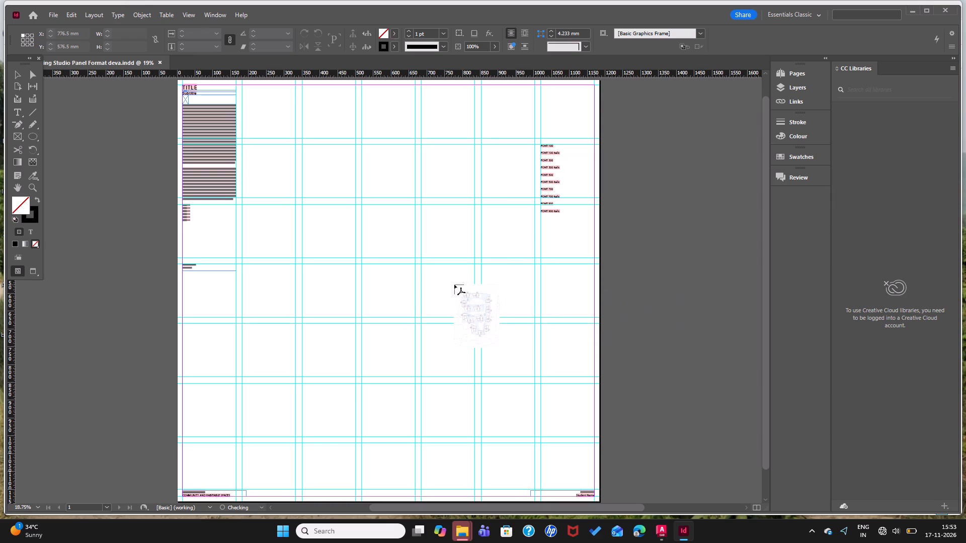
{"action": "left_click", "coordinate": [454, 285]}
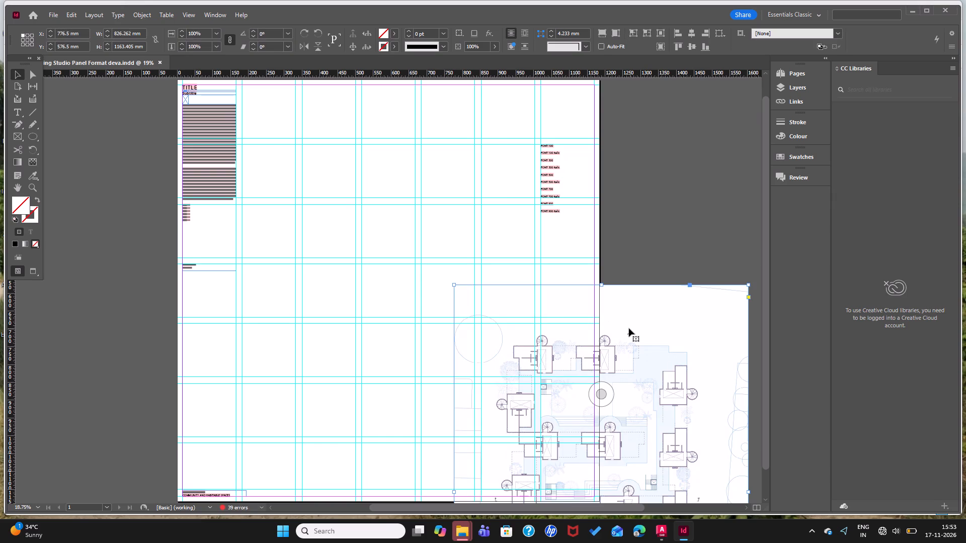
{"action": "scroll", "coordinate": [628, 328], "scroll_direction": "down", "scroll_amount": 4}
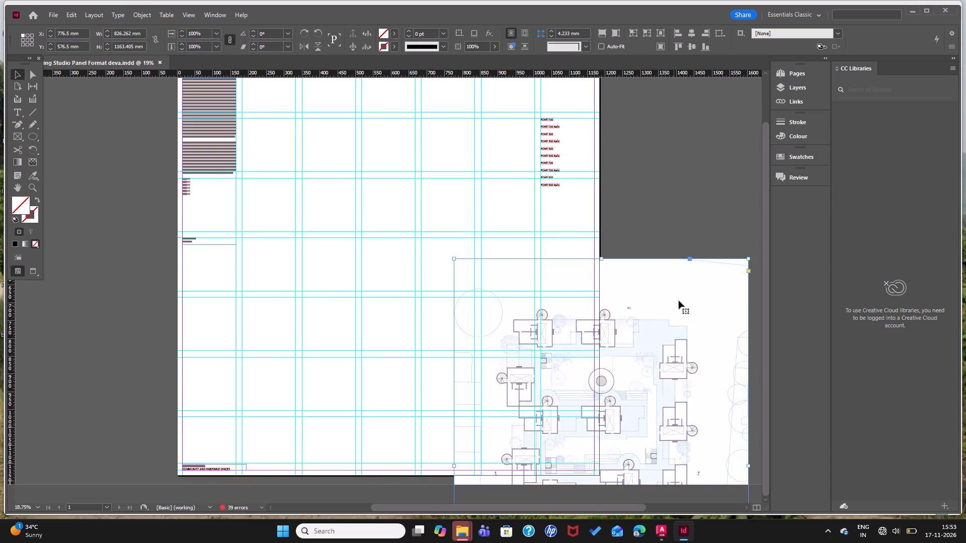
Move the placed ground floor plan onto the page, with its top-left corner at about X 138.7 mm, Y 356.5 mm.
{"action": "left_click_drag", "start_coordinate": [680, 300], "coordinate": [604, 283]}
{"action": "left_click_drag", "start_coordinate": [634, 289], "coordinate": [594, 273]}
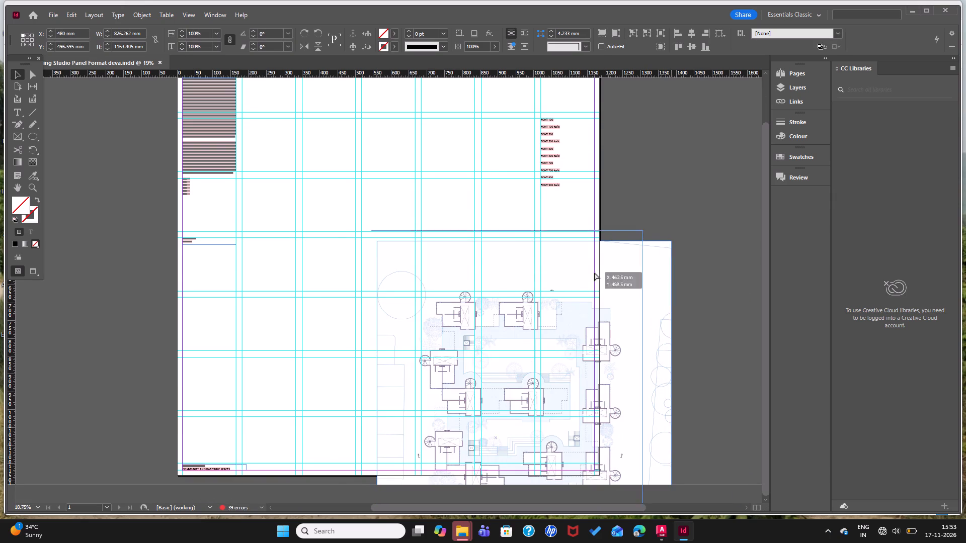
{"action": "left_click_drag", "start_coordinate": [594, 273], "coordinate": [484, 228]}
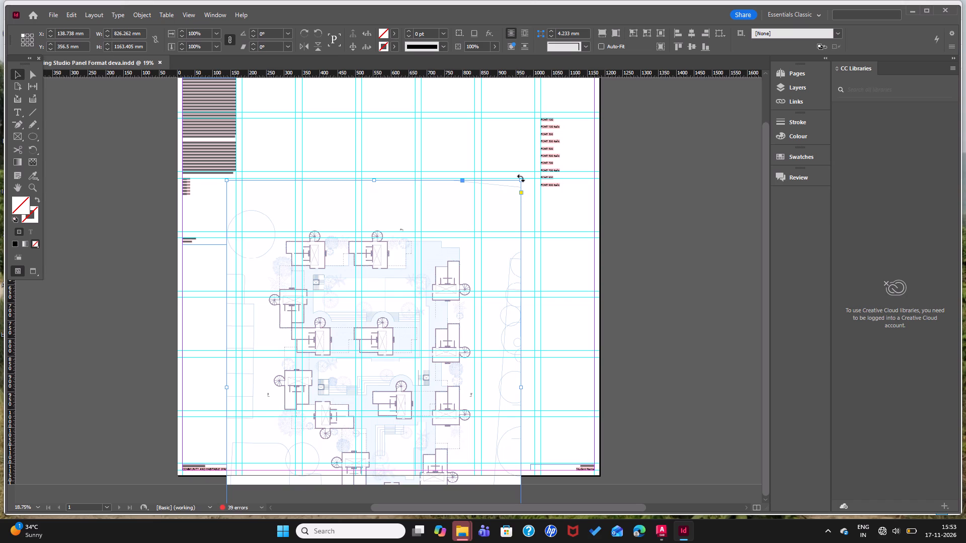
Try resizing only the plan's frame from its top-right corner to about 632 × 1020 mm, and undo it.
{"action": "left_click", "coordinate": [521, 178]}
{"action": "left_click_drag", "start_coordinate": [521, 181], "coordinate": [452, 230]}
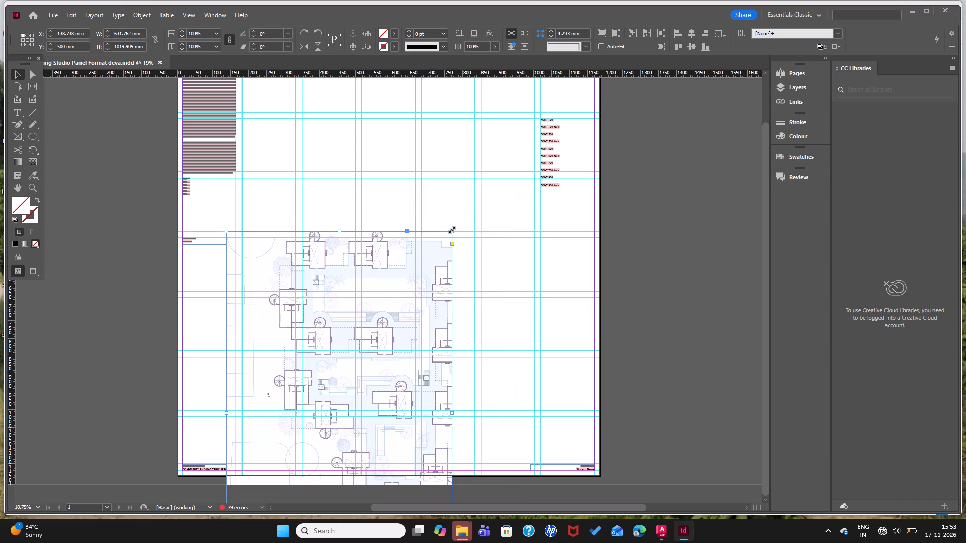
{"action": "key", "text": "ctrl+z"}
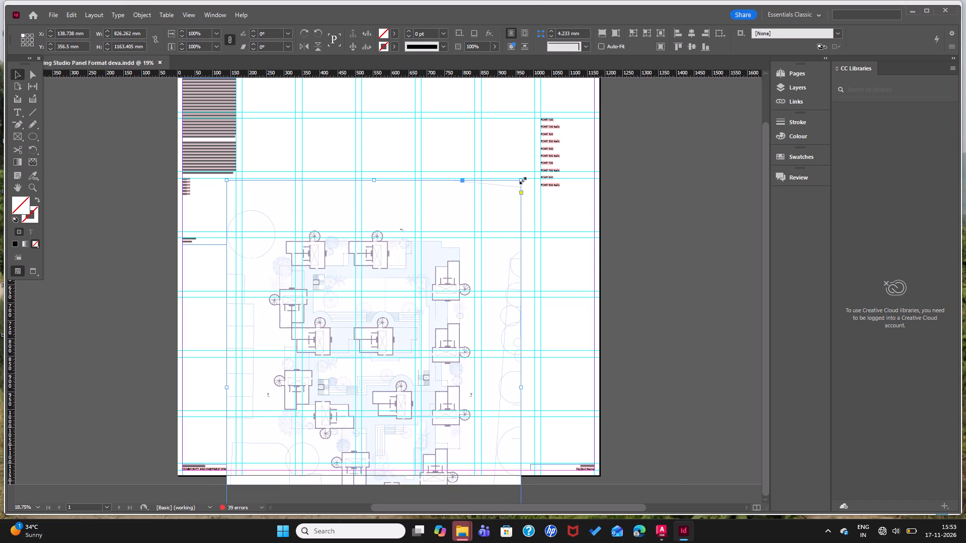
Scale the ground floor plan down proportionally together with its frame to about 445 × 627 mm, repositioning it within the page.
{"action": "left_click_drag", "start_coordinate": [521, 180], "coordinate": [460, 241], "text": "ctrl+shift"}
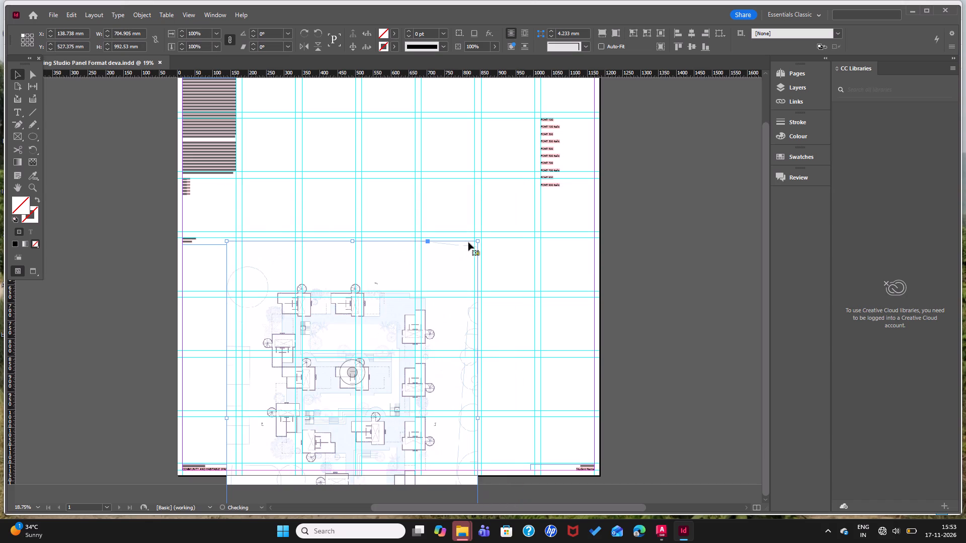
{"action": "left_click_drag", "start_coordinate": [480, 239], "coordinate": [408, 284], "text": "ctrl+shift"}
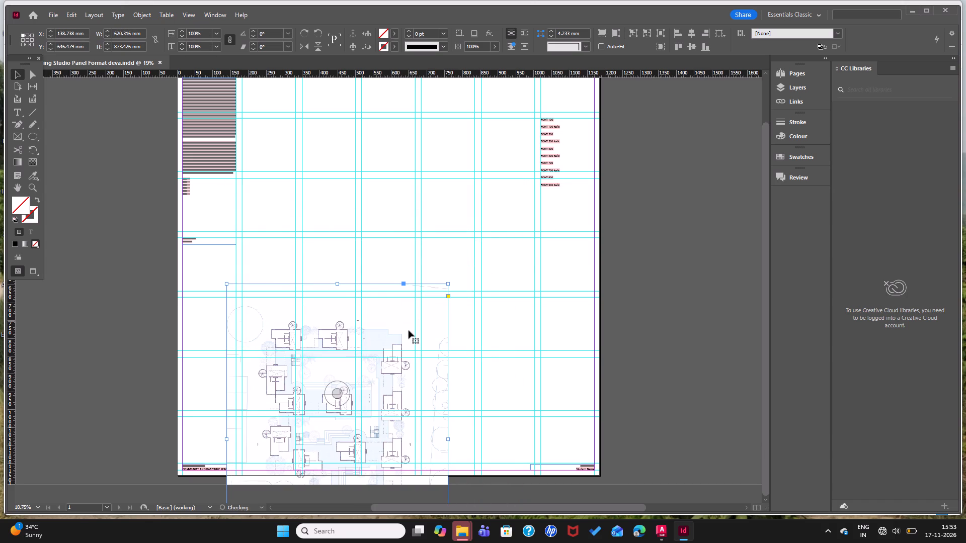
{"action": "left_click_drag", "start_coordinate": [415, 316], "coordinate": [487, 174]}
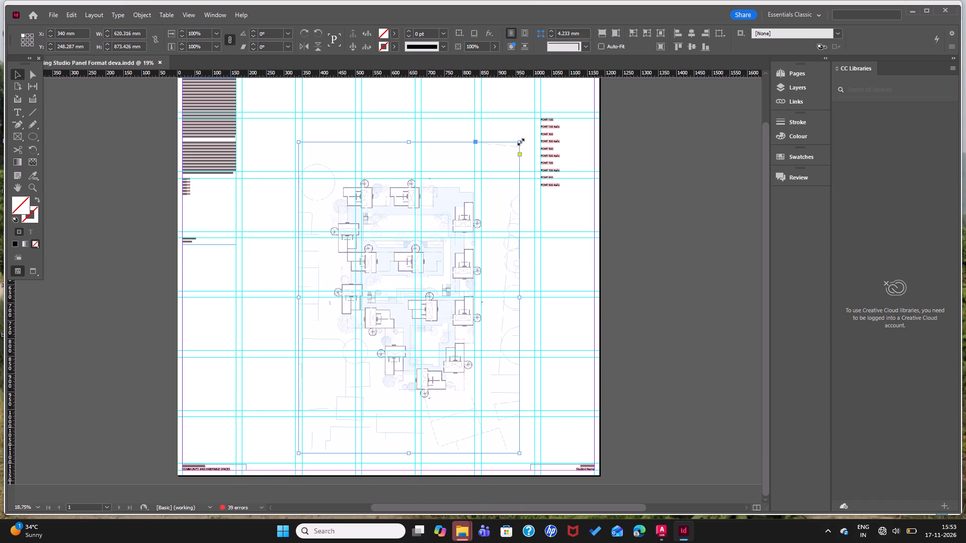
{"action": "left_click_drag", "start_coordinate": [518, 142], "coordinate": [420, 229], "text": "ctrl+shift"}
Move the scaled plan into the page's lower-right corner against the margins, at about X 724.9 mm, Y 523.5 mm.
{"action": "left_click_drag", "start_coordinate": [433, 336], "coordinate": [469, 342]}
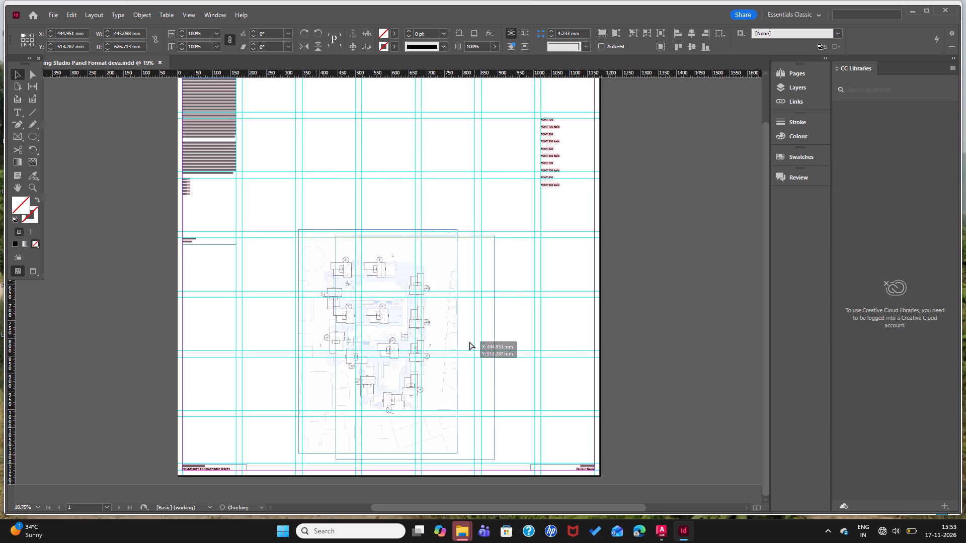
{"action": "left_click_drag", "start_coordinate": [469, 342], "coordinate": [570, 344]}
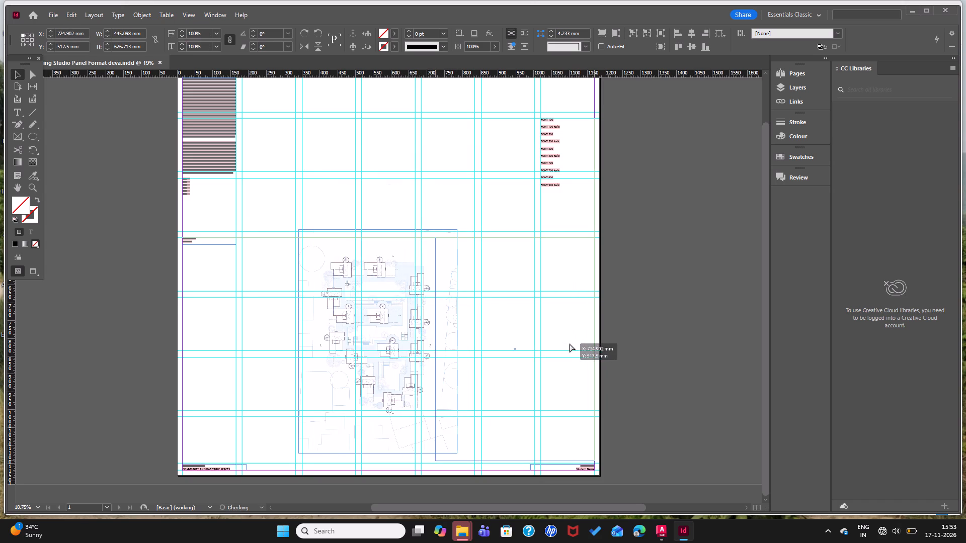
{"action": "left_click_drag", "start_coordinate": [570, 344], "coordinate": [571, 347]}
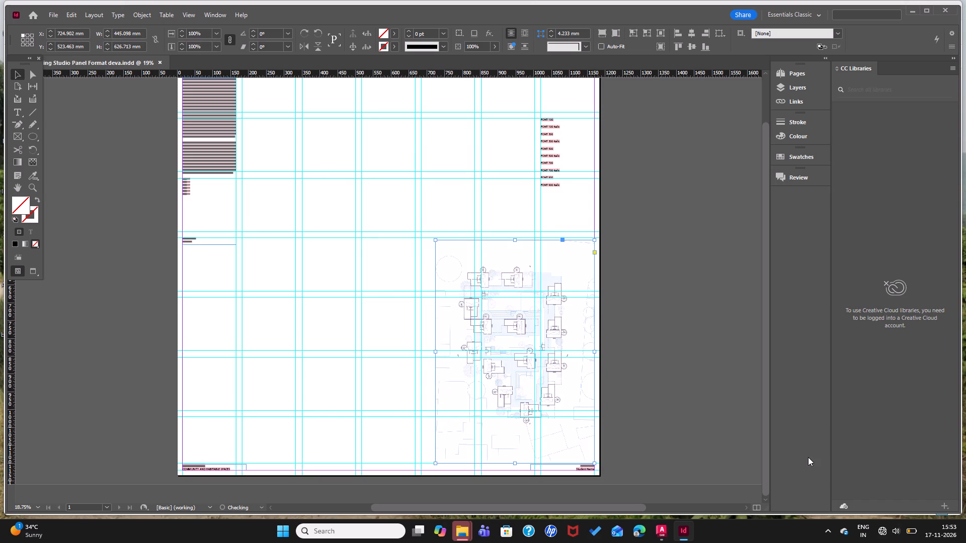
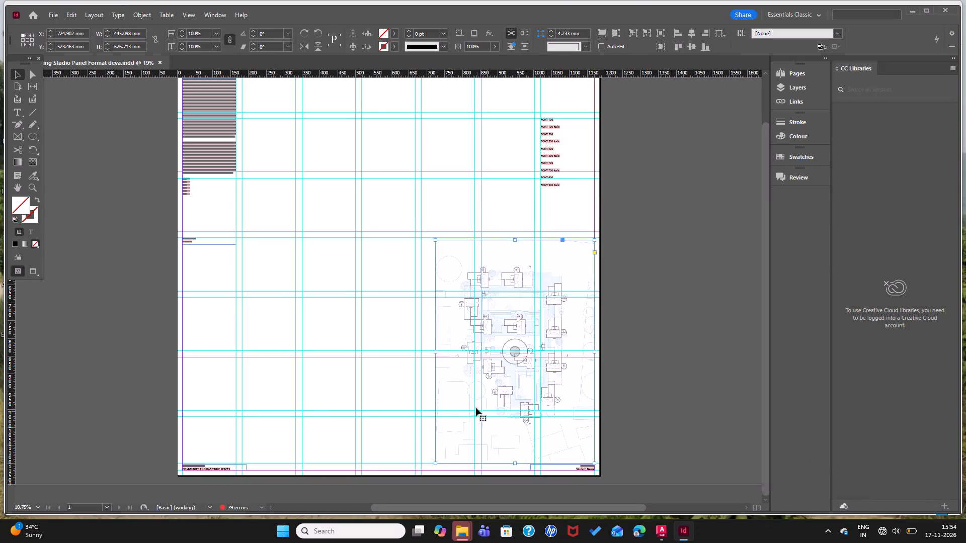
Move the ground floor plan to the page's lower-left corner against the left margin, at about X 15 mm, Y 527.4 mm.
{"action": "left_click_drag", "start_coordinate": [444, 425], "coordinate": [216, 416]}
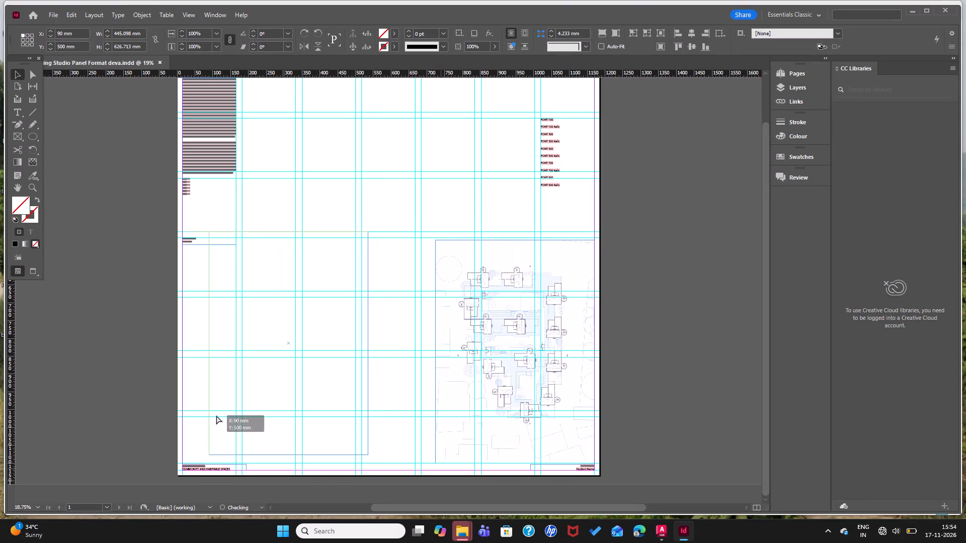
{"action": "left_click_drag", "start_coordinate": [216, 416], "coordinate": [191, 425]}
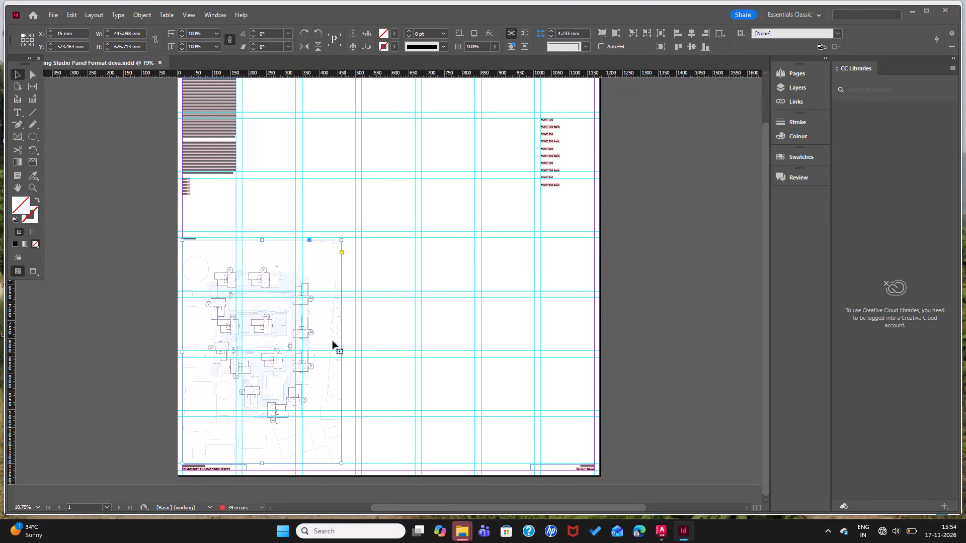
{"action": "left_click", "coordinate": [314, 450]}
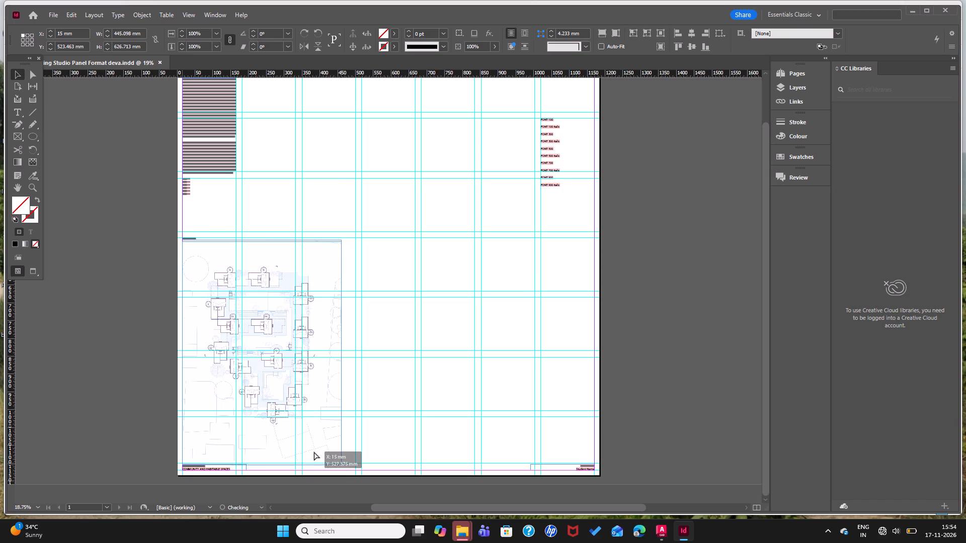
{"action": "left_click", "coordinate": [378, 435]}
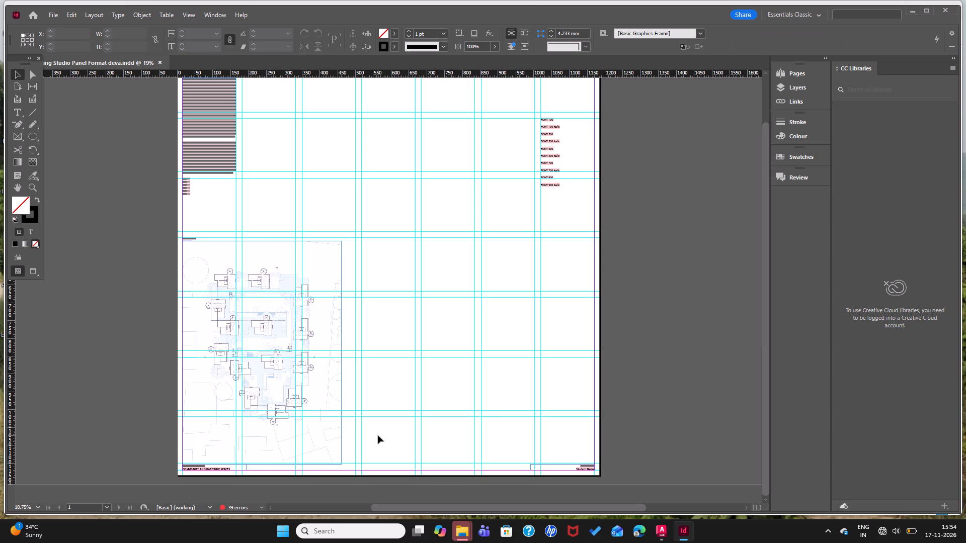
Crop the ground floor plan's frame from its top-right corner to about 427.5 × 587.6 mm without scaling the drawing.
{"action": "left_click", "coordinate": [291, 436]}
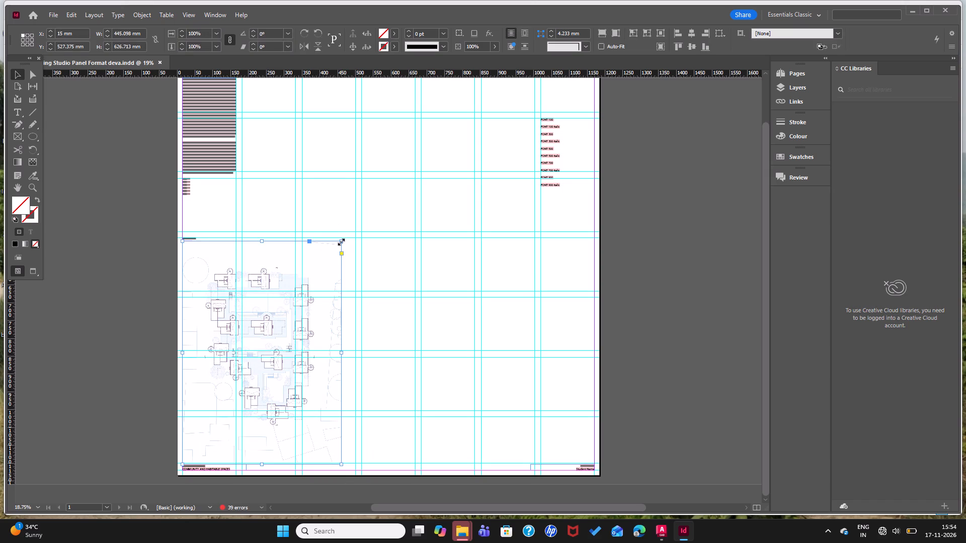
{"action": "left_click_drag", "start_coordinate": [341, 242], "coordinate": [335, 255]}
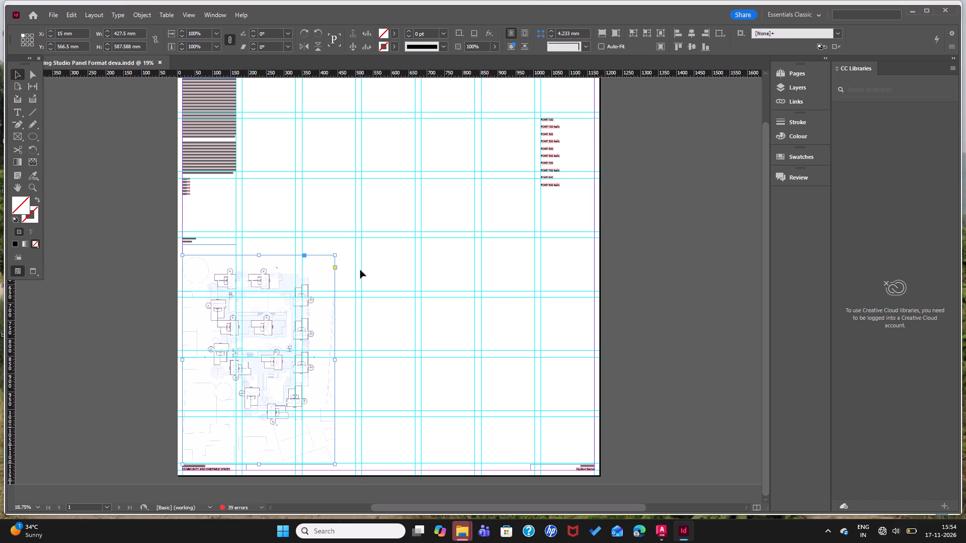
{"action": "left_click", "coordinate": [360, 270]}
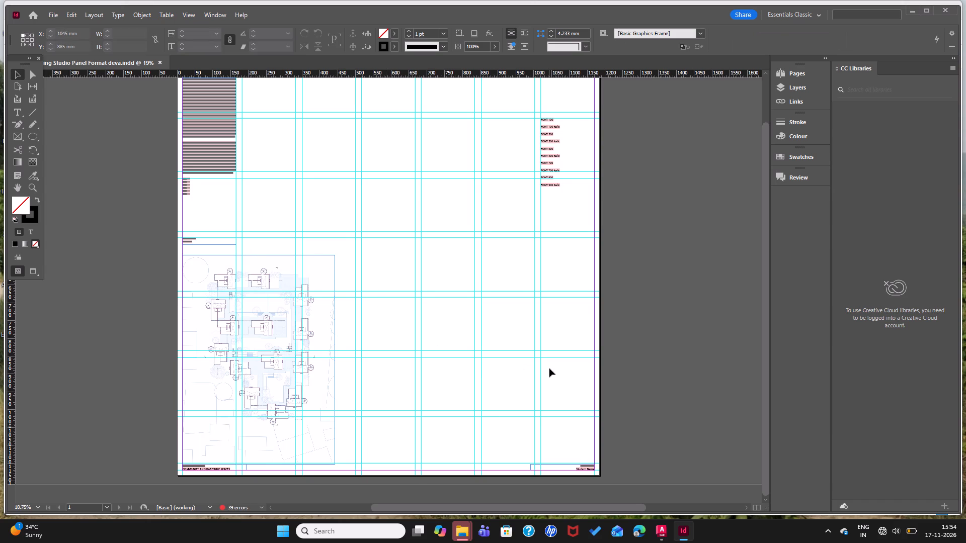
Place the PDF "first floor plan blue-1-1" on the page beside the ground floor plan, at about X 532.5 mm, Y 610.5 mm.
{"action": "key", "text": "ctrl+d"}
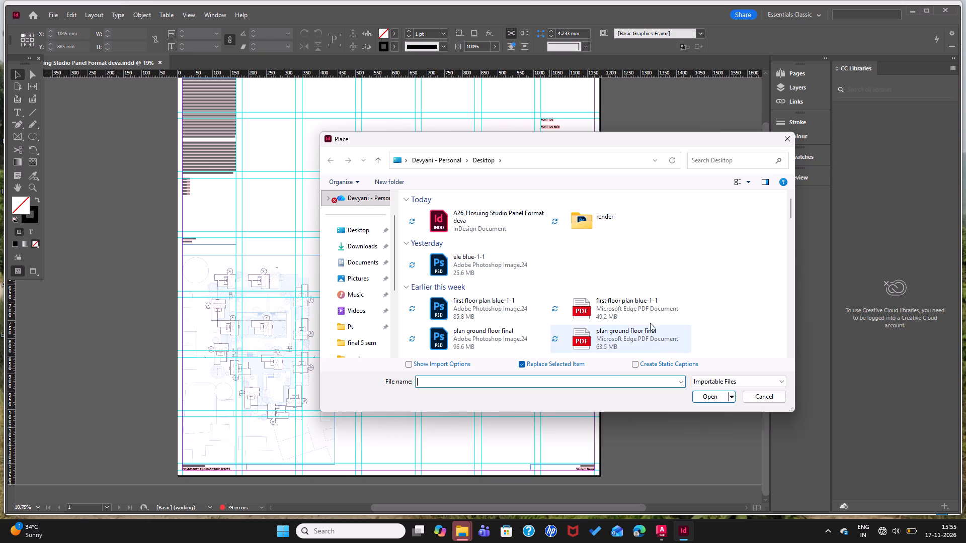
{"action": "left_click", "coordinate": [651, 307]}
{"action": "left_click", "coordinate": [715, 398]}
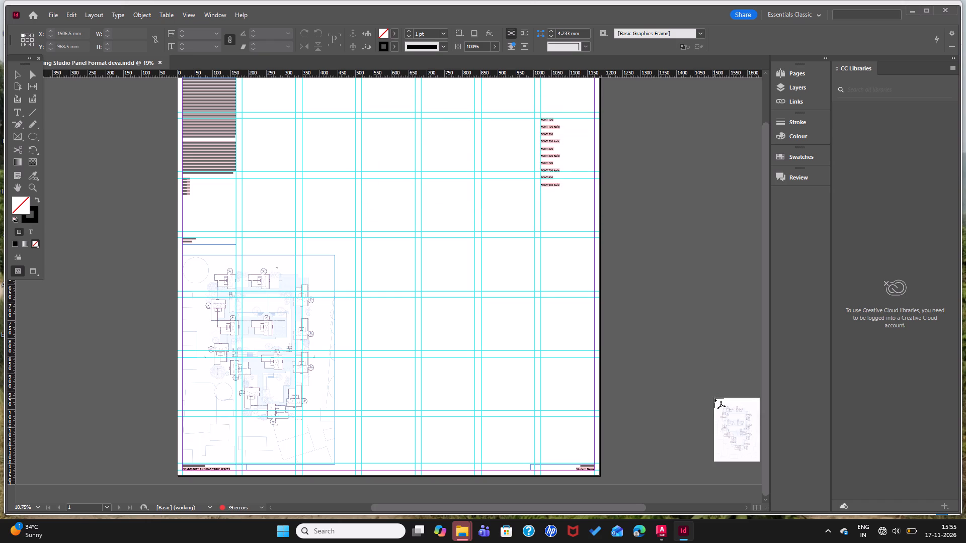
{"action": "left_click", "coordinate": [367, 271]}
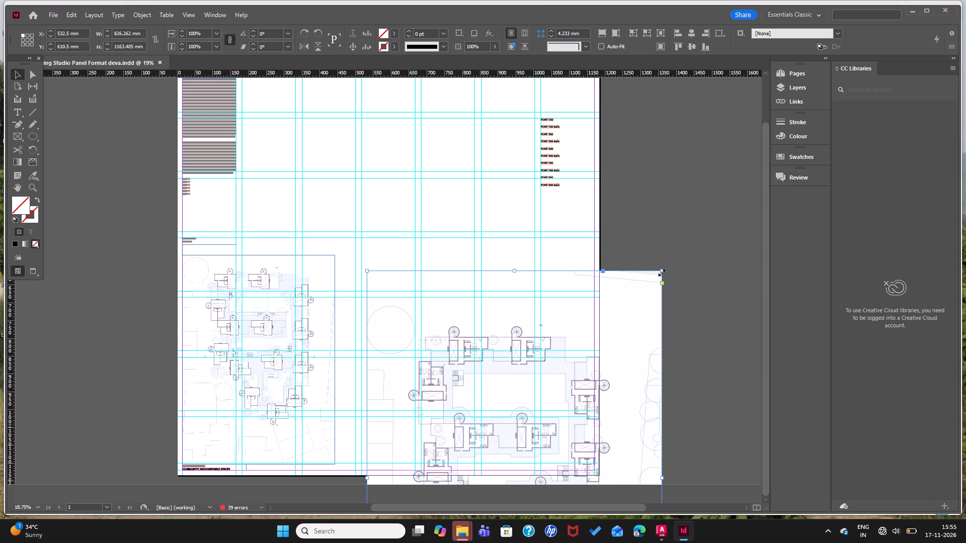
Scale the first floor plan down proportionally with its frame to about 416 × 585 mm, bringing its left edge against the ground floor plan.
{"action": "left_click_drag", "start_coordinate": [661, 273], "coordinate": [542, 398], "text": "ctrl+shift"}
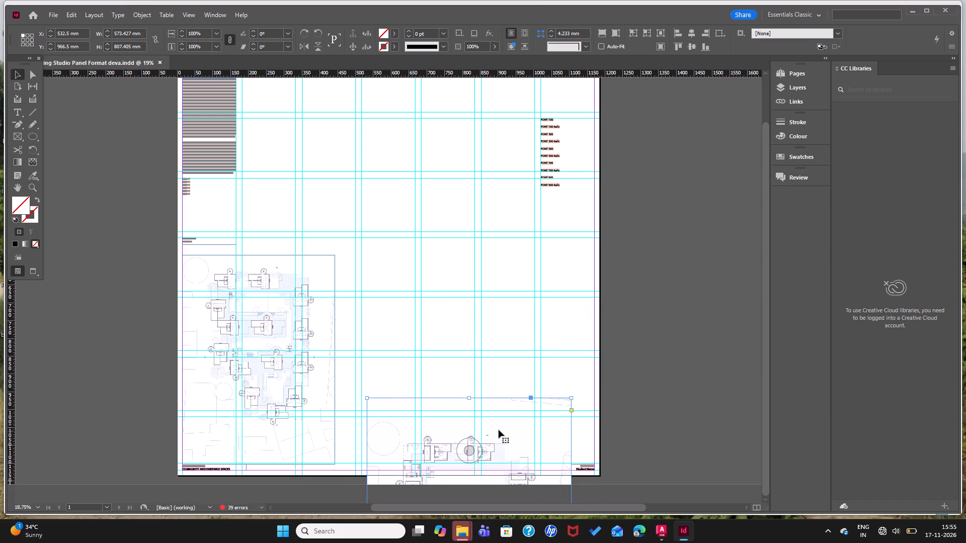
{"action": "left_click_drag", "start_coordinate": [500, 430], "coordinate": [468, 289]}
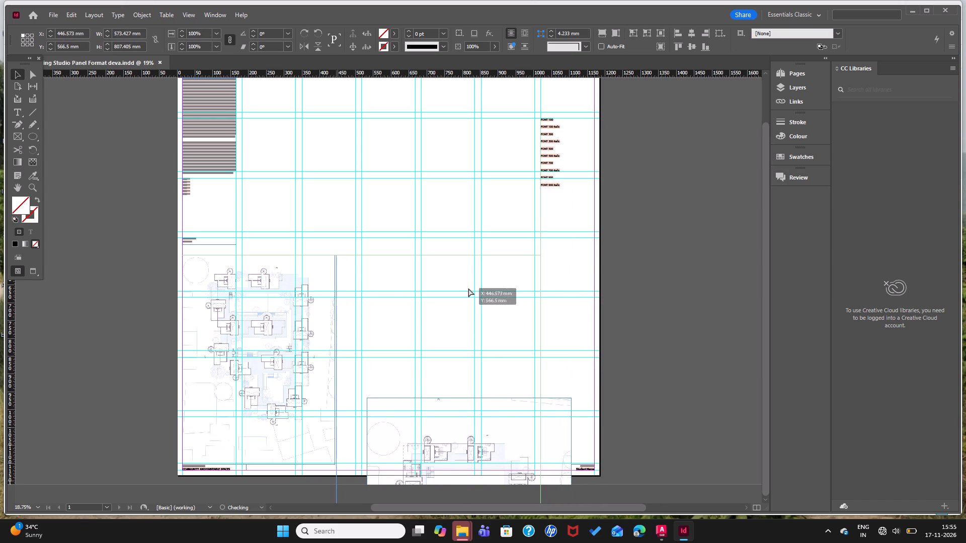
{"action": "left_click_drag", "start_coordinate": [468, 289], "coordinate": [467, 289]}
{"action": "left_click_drag", "start_coordinate": [539, 254], "coordinate": [471, 335], "text": "ctrl+shift"}
Move the scaled first floor plan up beside the ground floor plan, to about X 442.5 mm, Y 564.5 mm.
{"action": "left_click_drag", "start_coordinate": [452, 450], "coordinate": [450, 437]}
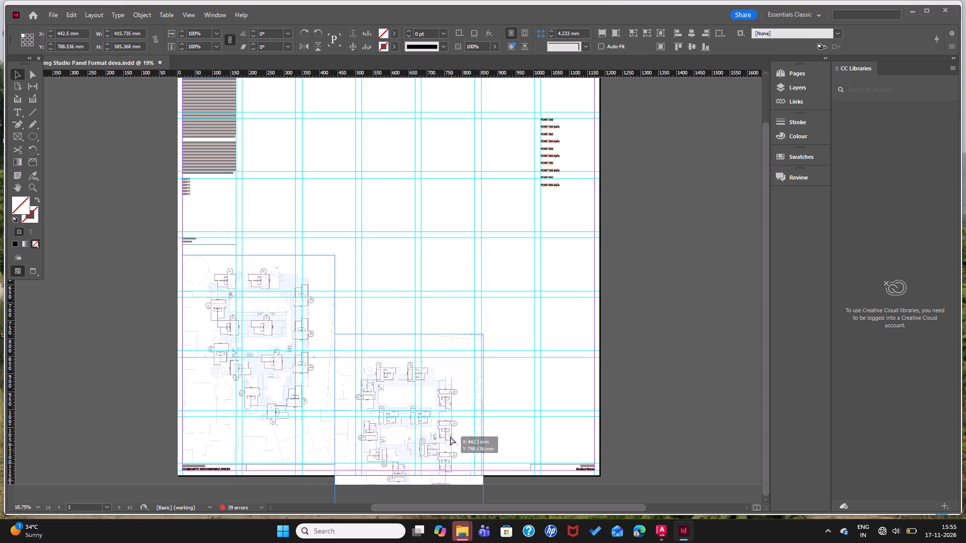
{"action": "left_click_drag", "start_coordinate": [450, 437], "coordinate": [451, 371]}
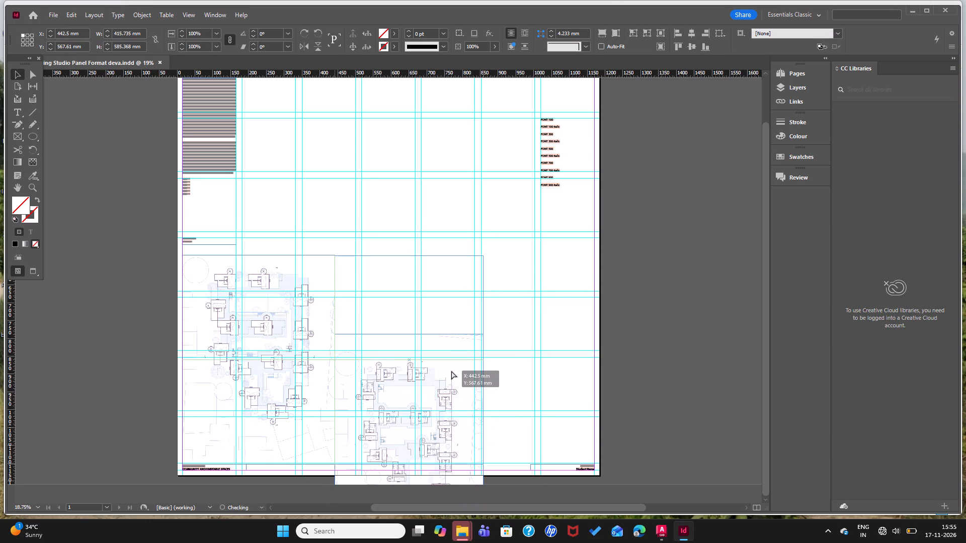
{"action": "left_click_drag", "start_coordinate": [451, 371], "coordinate": [451, 370]}
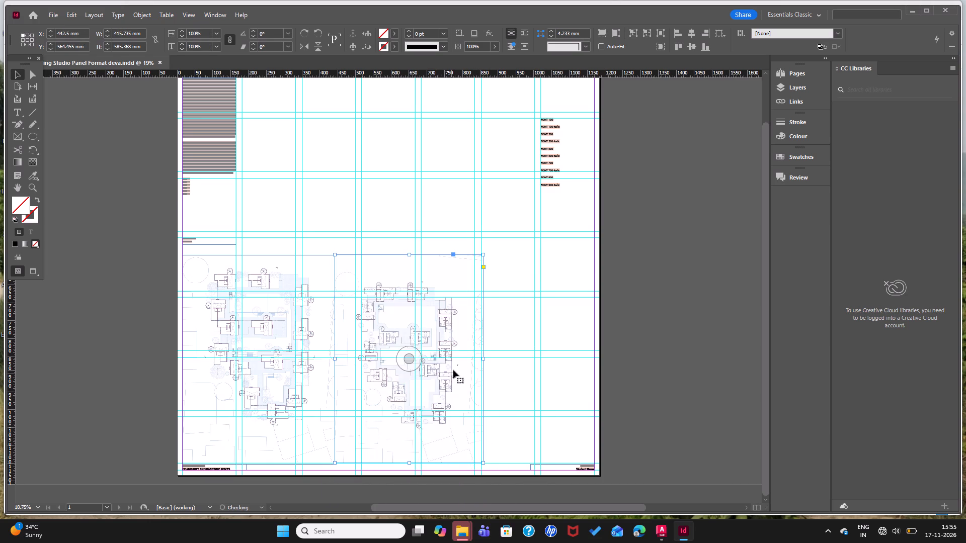
{"action": "left_click", "coordinate": [605, 375]}
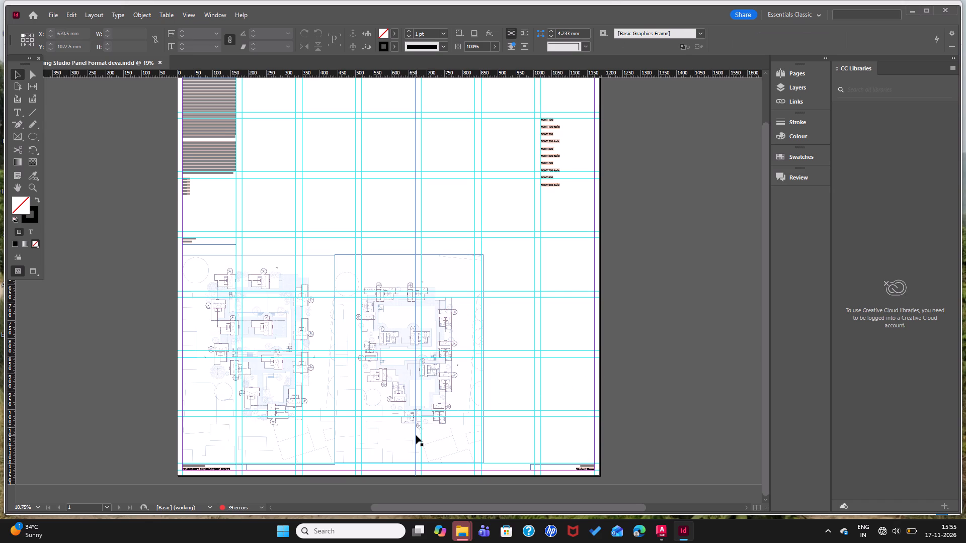
Examine the two floor plans up close and compare their scale and alignment on the page.
{"action": "left_click", "coordinate": [416, 435]}
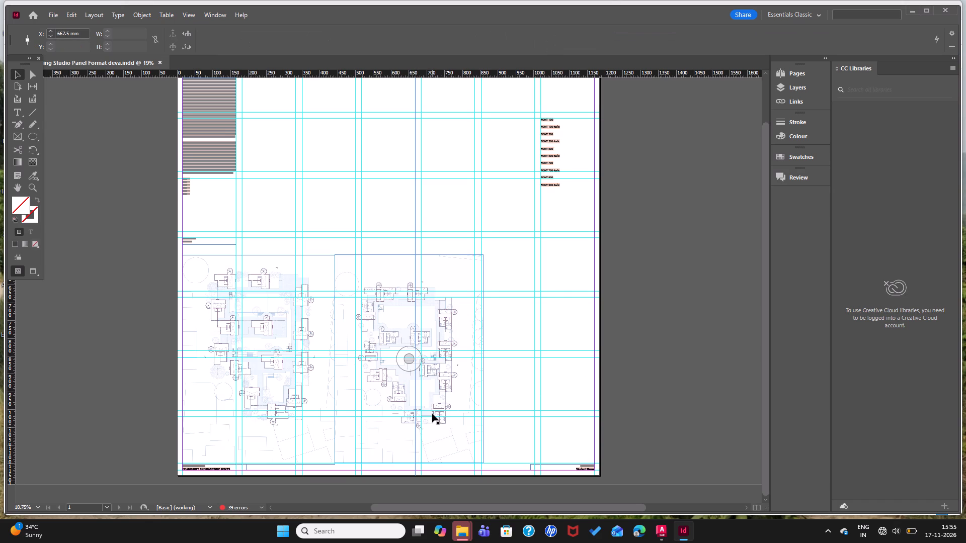
{"action": "key", "text": "ctrl+equal"}
{"action": "key", "text": "ctrl+equal"}
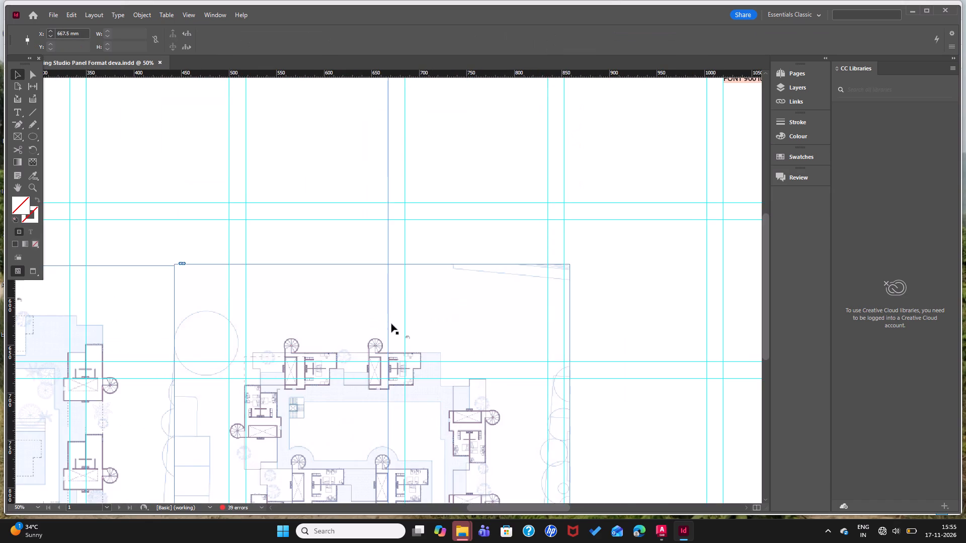
{"action": "key", "text": "ctrl+equal"}
{"action": "scroll", "coordinate": [391, 324], "scroll_direction": "down", "scroll_amount": 10}
{"action": "scroll", "coordinate": [418, 467], "scroll_direction": "up", "scroll_amount": 3}
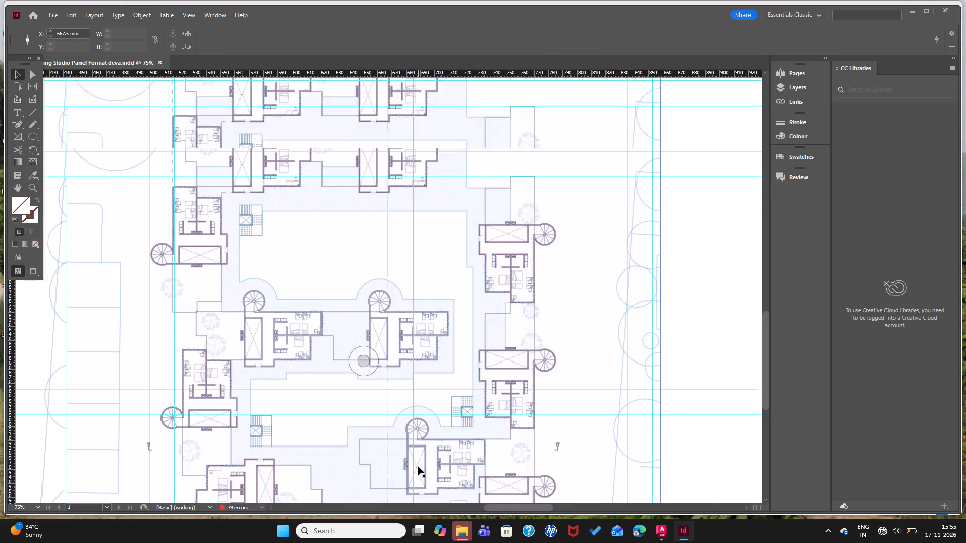
{"action": "scroll", "coordinate": [476, 375], "scroll_direction": "up", "scroll_amount": 2}
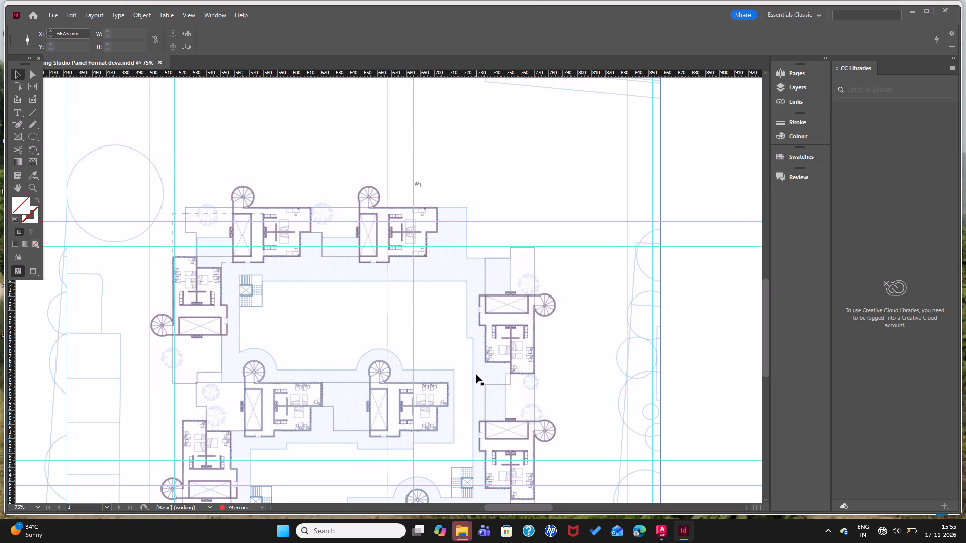
{"action": "key", "text": "ctrl+minus"}
{"action": "scroll", "coordinate": [476, 375], "scroll_direction": "down", "scroll_amount": 4}
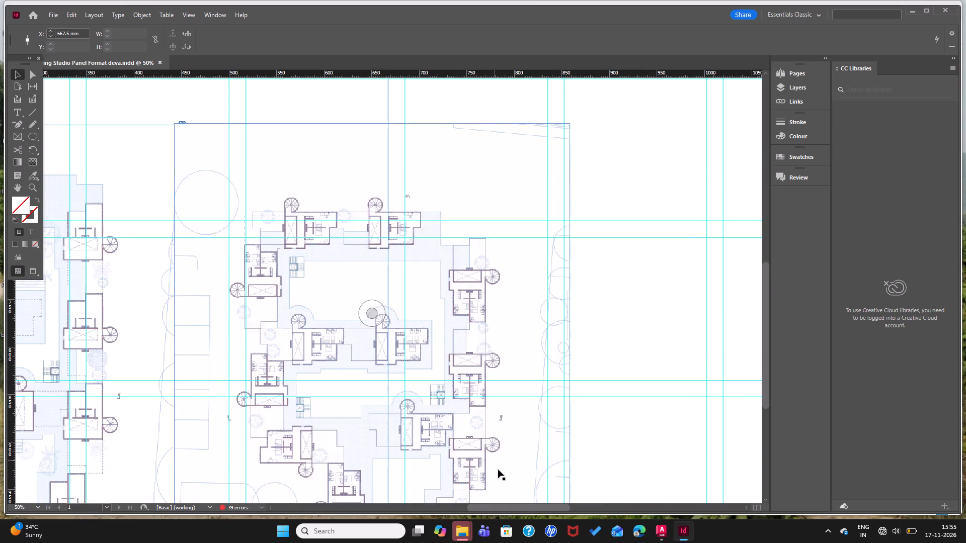
{"action": "left_click_drag", "start_coordinate": [515, 508], "coordinate": [482, 516]}
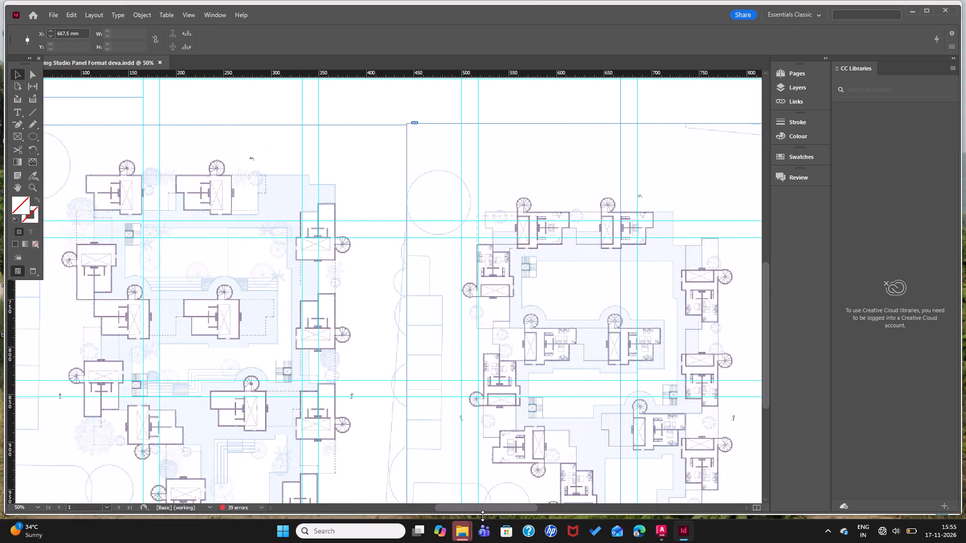
{"action": "key", "text": "ctrl+minus"}
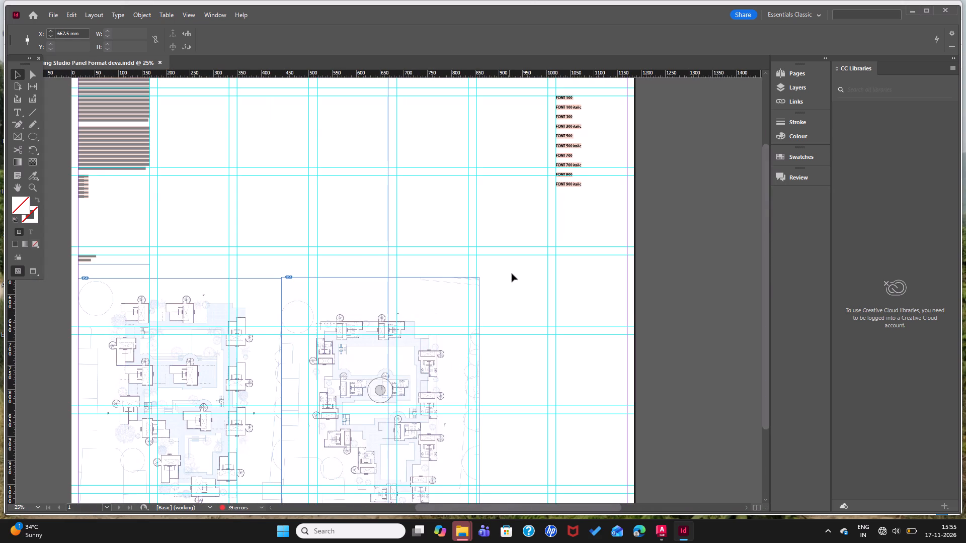
{"action": "scroll", "coordinate": [445, 330], "scroll_direction": "down", "scroll_amount": 4}
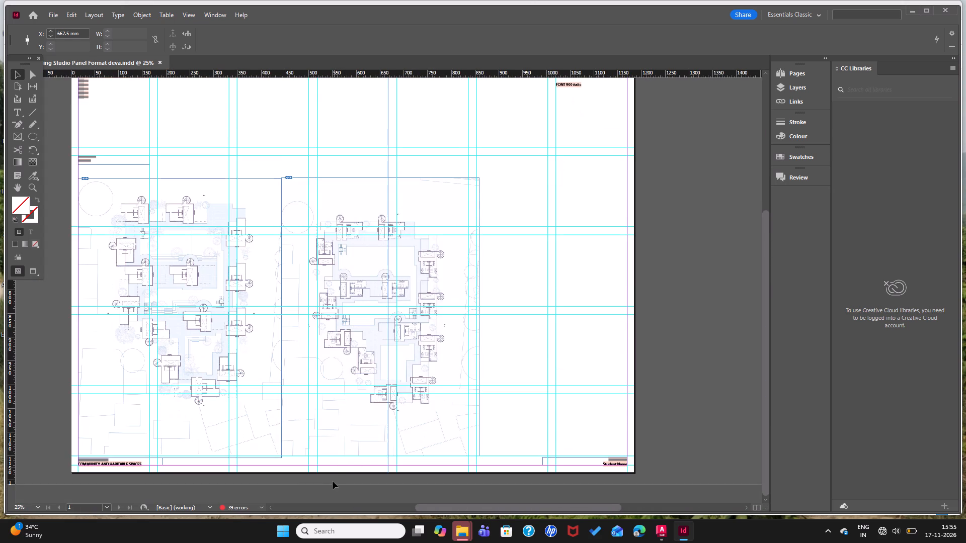
{"action": "scroll", "coordinate": [327, 440], "scroll_direction": "down", "scroll_amount": 1}
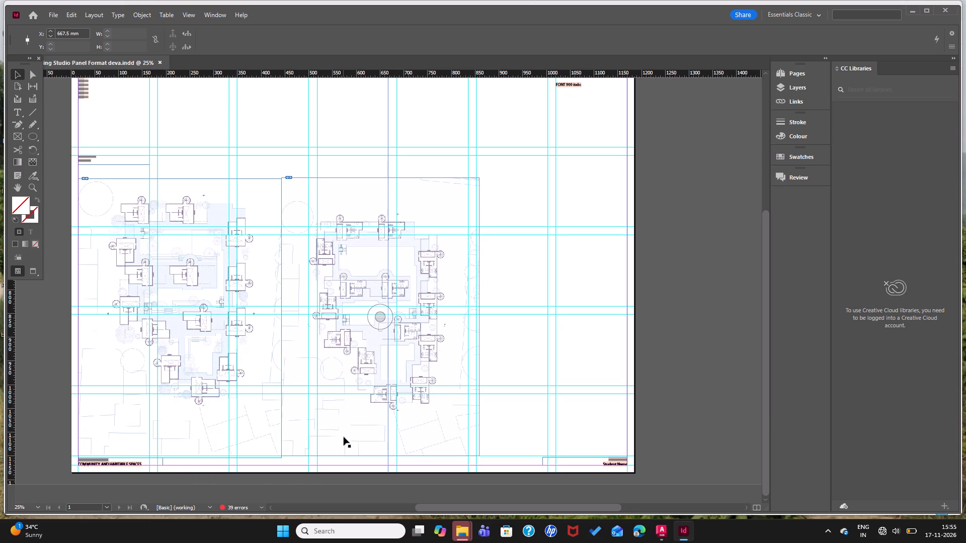
Align the first floor plan's bottom edge with the ground floor plan's and scale it proportionally to about 417 × 588 mm, matching its height.
{"action": "left_click", "coordinate": [344, 437]}
{"action": "left_click", "coordinate": [307, 439]}
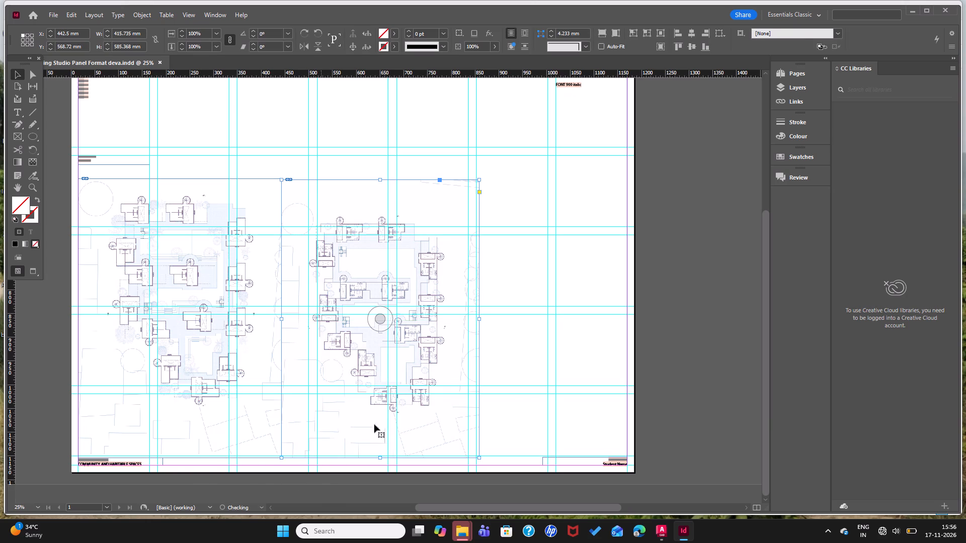
{"action": "left_click", "coordinate": [526, 397]}
{"action": "left_click", "coordinate": [427, 365]}
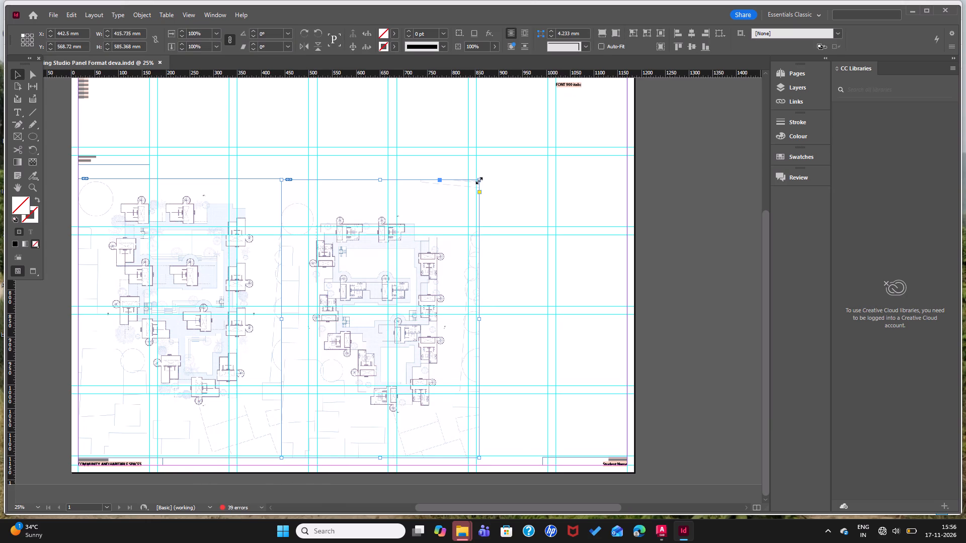
{"action": "left_click", "coordinate": [478, 180], "text": "ctrl+shift"}
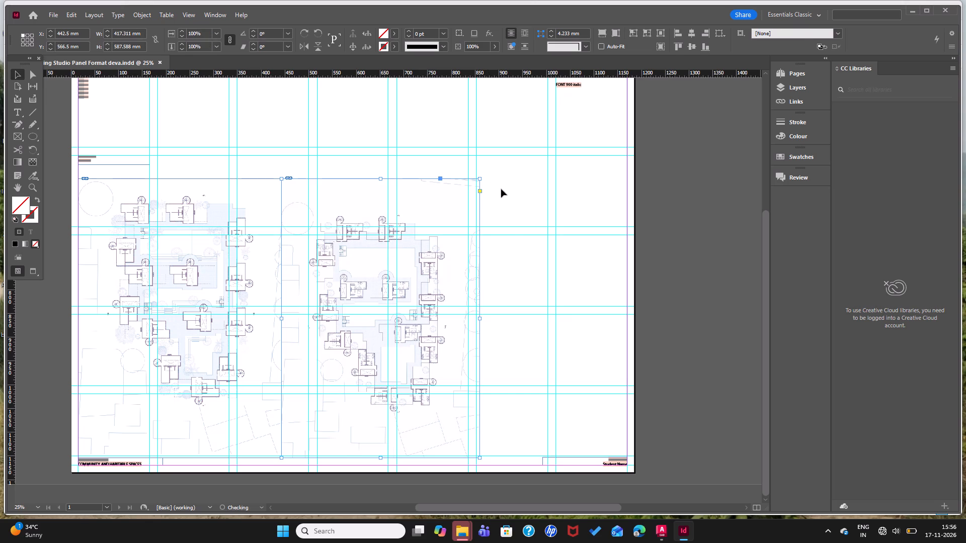
{"action": "left_click", "coordinate": [516, 189]}
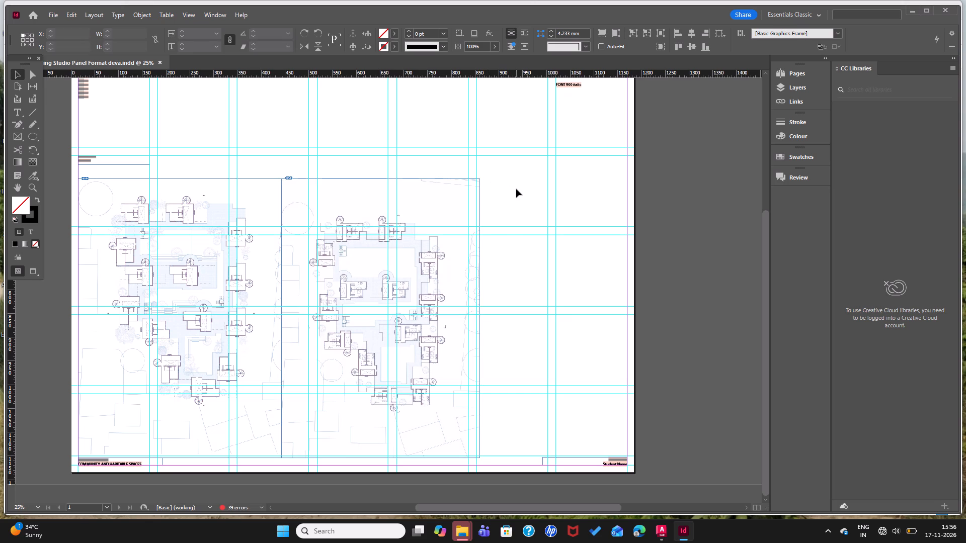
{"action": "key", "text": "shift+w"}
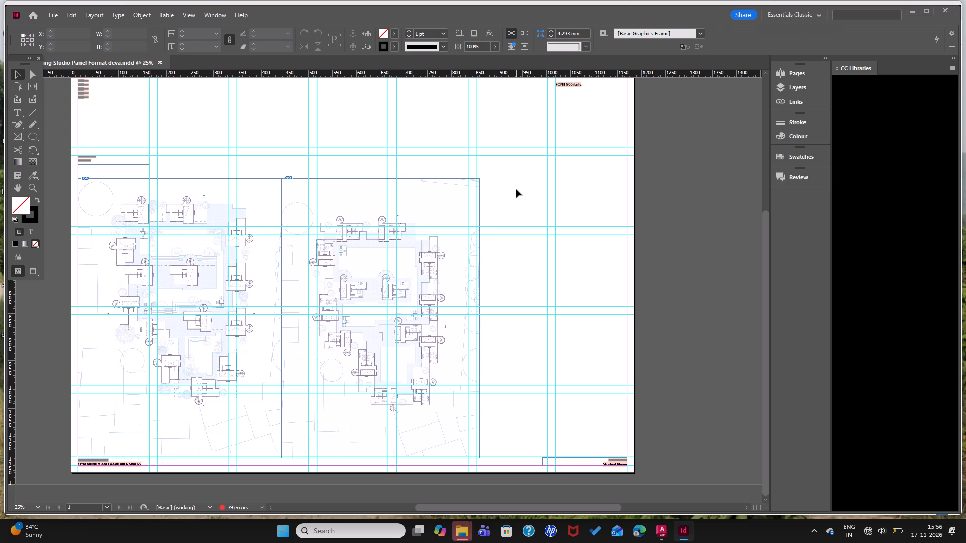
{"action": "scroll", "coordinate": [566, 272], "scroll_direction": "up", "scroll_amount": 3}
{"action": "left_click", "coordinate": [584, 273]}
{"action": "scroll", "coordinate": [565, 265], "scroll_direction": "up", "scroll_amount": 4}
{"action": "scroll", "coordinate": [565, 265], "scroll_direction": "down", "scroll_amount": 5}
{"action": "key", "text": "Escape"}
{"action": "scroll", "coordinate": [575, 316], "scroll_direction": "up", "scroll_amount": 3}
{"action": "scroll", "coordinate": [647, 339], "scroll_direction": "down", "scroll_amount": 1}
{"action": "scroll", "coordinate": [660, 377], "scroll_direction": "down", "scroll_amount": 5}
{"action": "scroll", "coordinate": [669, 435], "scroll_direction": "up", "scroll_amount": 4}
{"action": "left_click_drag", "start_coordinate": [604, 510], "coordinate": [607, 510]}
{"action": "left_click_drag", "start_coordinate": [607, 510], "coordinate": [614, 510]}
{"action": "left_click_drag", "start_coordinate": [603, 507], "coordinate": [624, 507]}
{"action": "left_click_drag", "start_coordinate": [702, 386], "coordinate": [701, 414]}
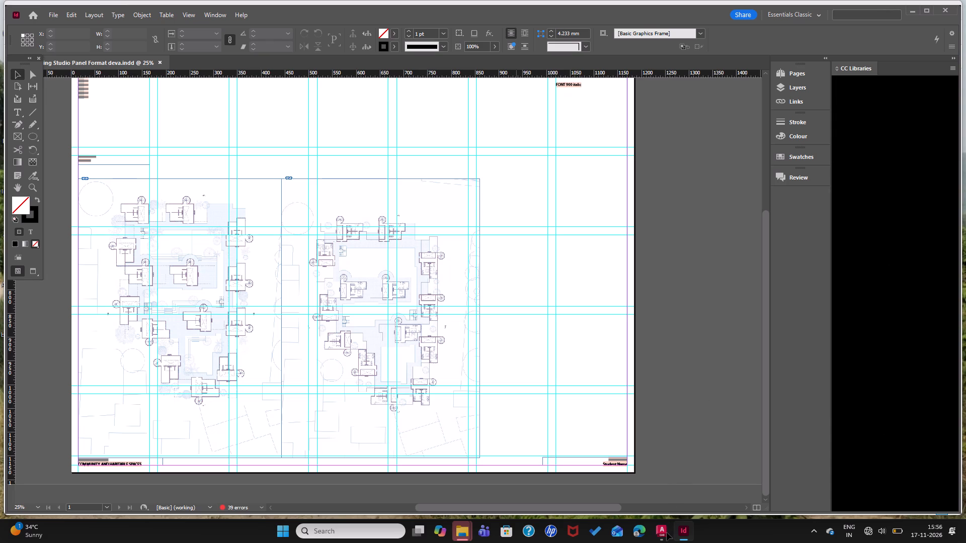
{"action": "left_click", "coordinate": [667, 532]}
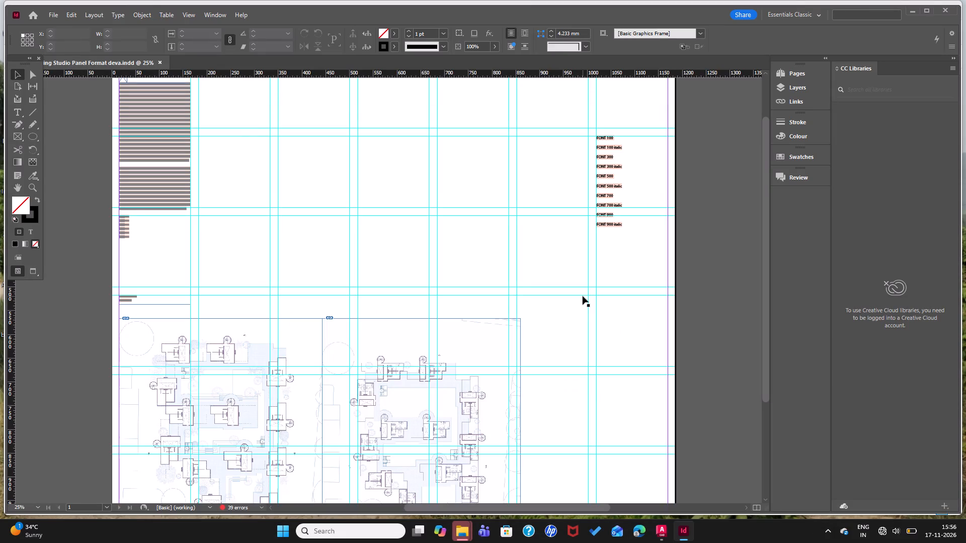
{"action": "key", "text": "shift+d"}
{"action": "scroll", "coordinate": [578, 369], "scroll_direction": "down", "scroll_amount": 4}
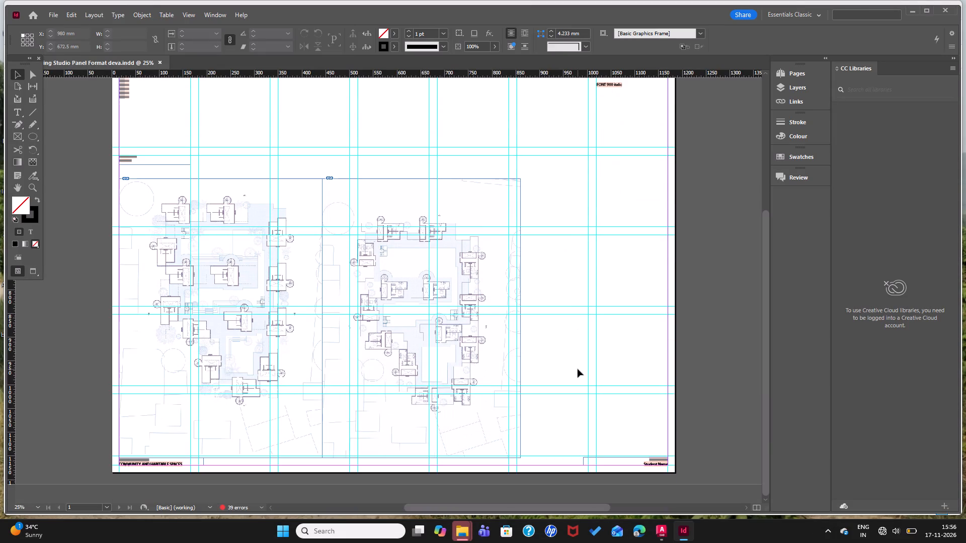
Preview the panel in full-screen presentation mode and examine how the two floor plans sit on the page.
{"action": "key", "text": "shift+w"}
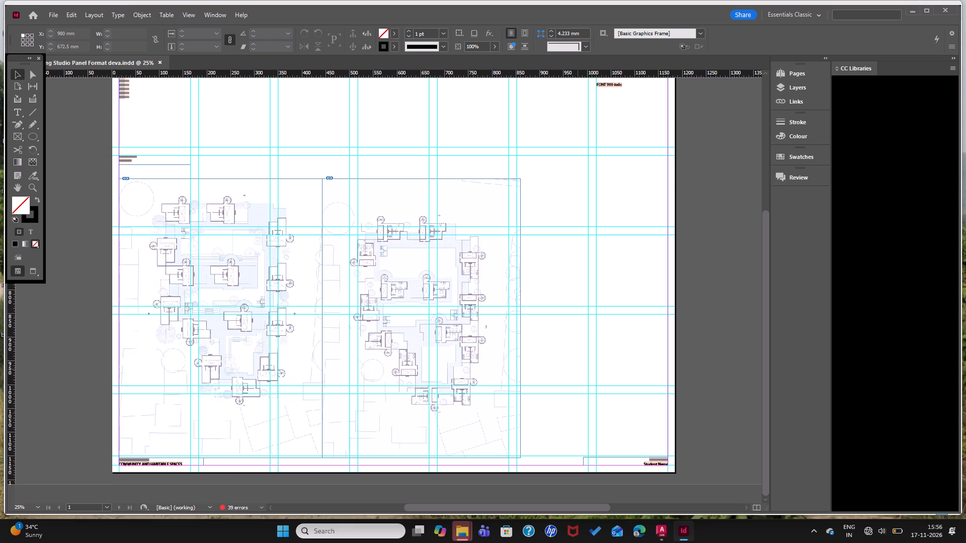
{"action": "scroll", "coordinate": [454, 463], "scroll_direction": "up", "scroll_amount": 3}
{"action": "scroll", "coordinate": [454, 445], "scroll_direction": "down", "scroll_amount": 4}
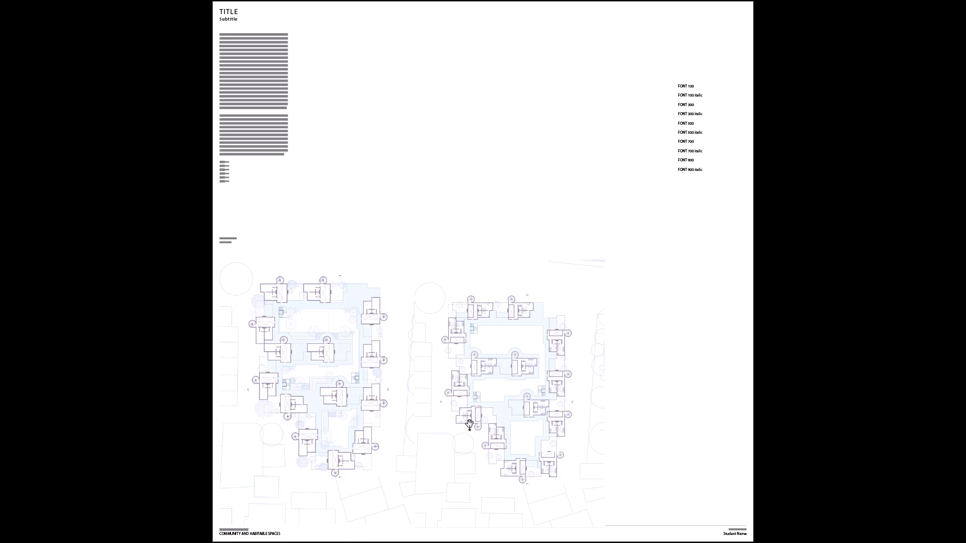
{"action": "scroll", "coordinate": [469, 424], "scroll_direction": "up", "scroll_amount": 4, "text": "ctrl"}
{"action": "scroll", "coordinate": [469, 424], "scroll_direction": "up", "scroll_amount": 4}
{"action": "key", "text": "ctrl+equal"}
{"action": "key", "text": "ctrl+equal"}
{"action": "key", "text": "Escape"}
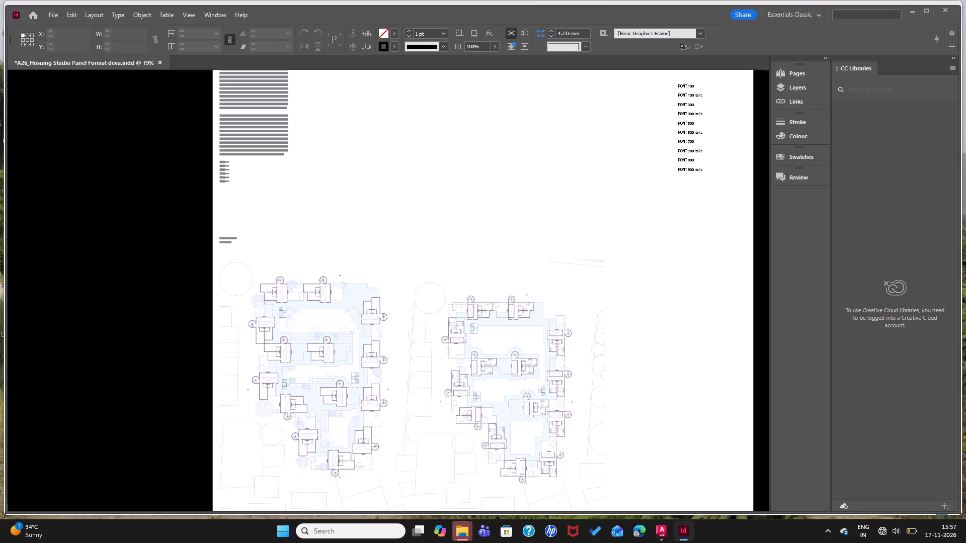
{"action": "scroll", "coordinate": [333, 296], "scroll_direction": "down", "scroll_amount": 4}
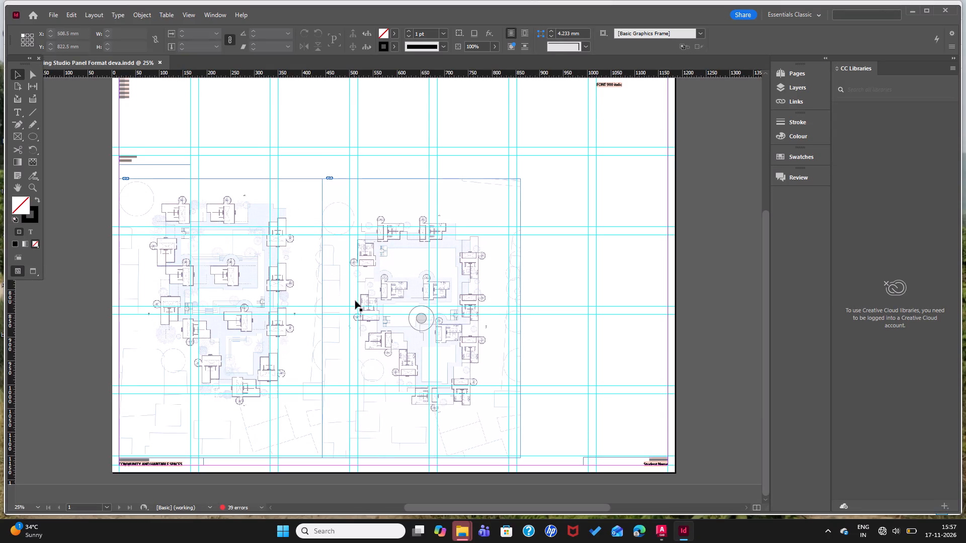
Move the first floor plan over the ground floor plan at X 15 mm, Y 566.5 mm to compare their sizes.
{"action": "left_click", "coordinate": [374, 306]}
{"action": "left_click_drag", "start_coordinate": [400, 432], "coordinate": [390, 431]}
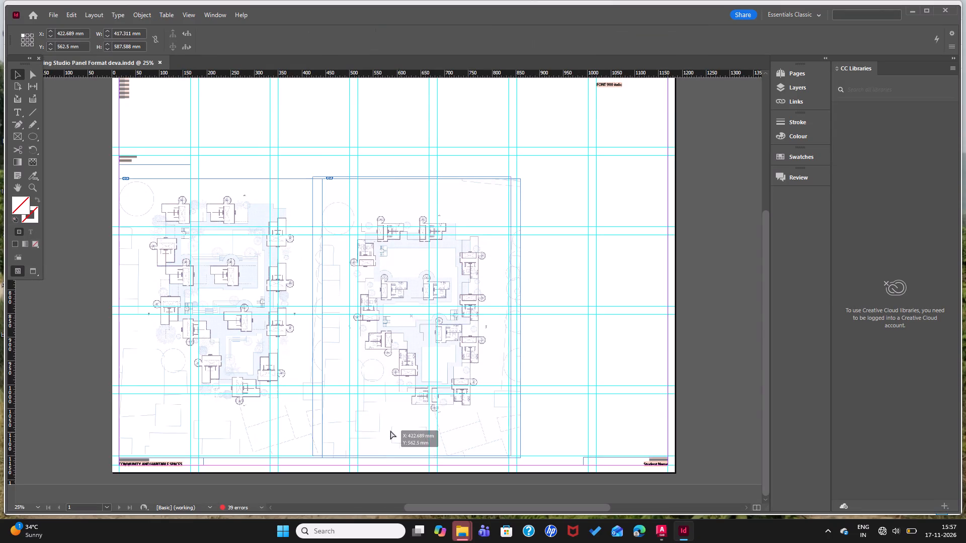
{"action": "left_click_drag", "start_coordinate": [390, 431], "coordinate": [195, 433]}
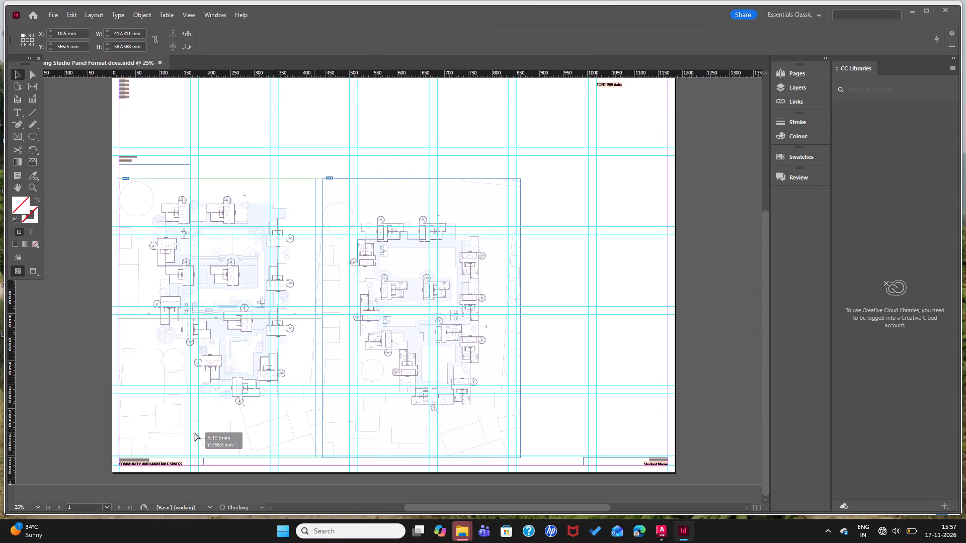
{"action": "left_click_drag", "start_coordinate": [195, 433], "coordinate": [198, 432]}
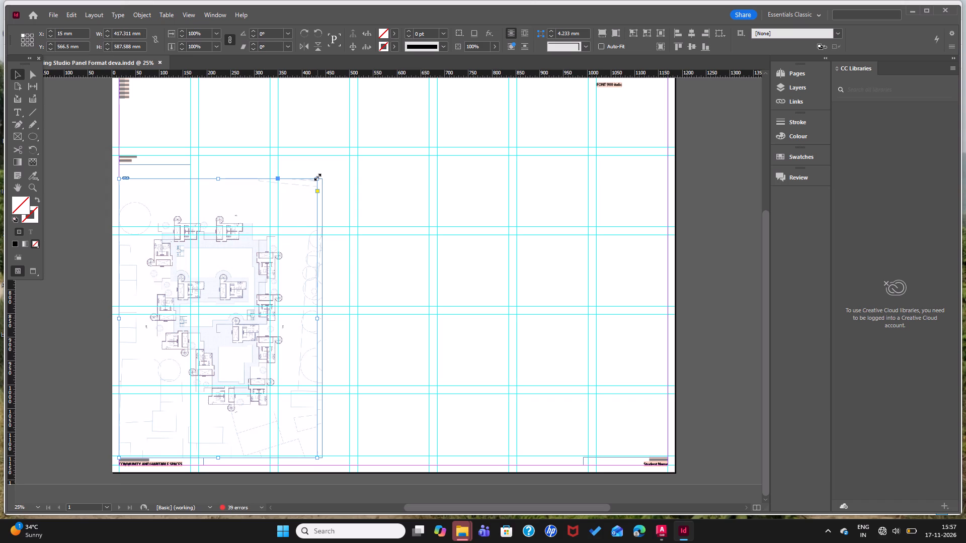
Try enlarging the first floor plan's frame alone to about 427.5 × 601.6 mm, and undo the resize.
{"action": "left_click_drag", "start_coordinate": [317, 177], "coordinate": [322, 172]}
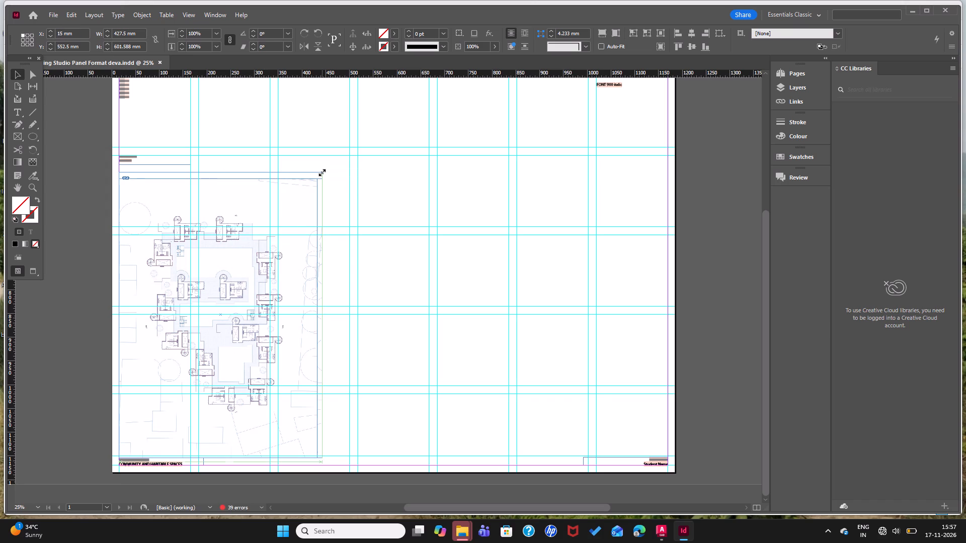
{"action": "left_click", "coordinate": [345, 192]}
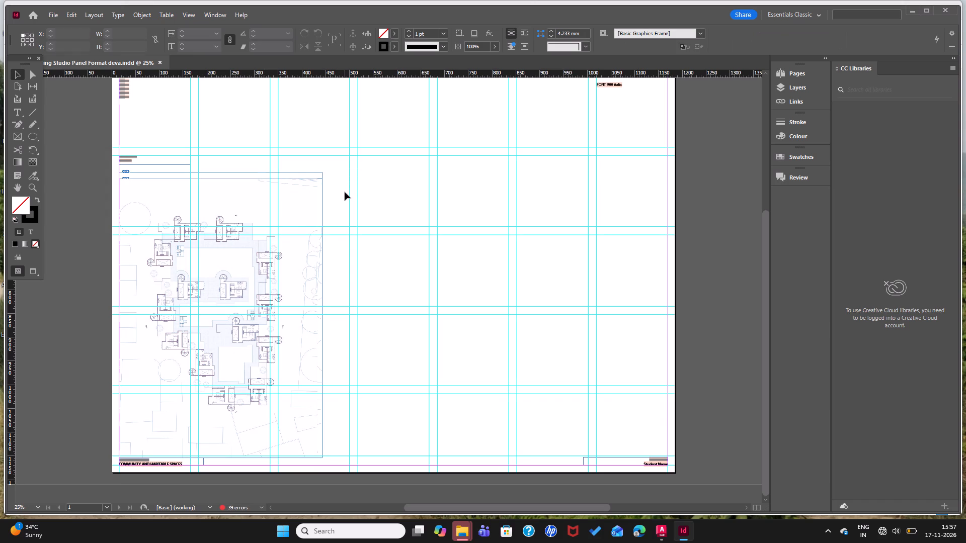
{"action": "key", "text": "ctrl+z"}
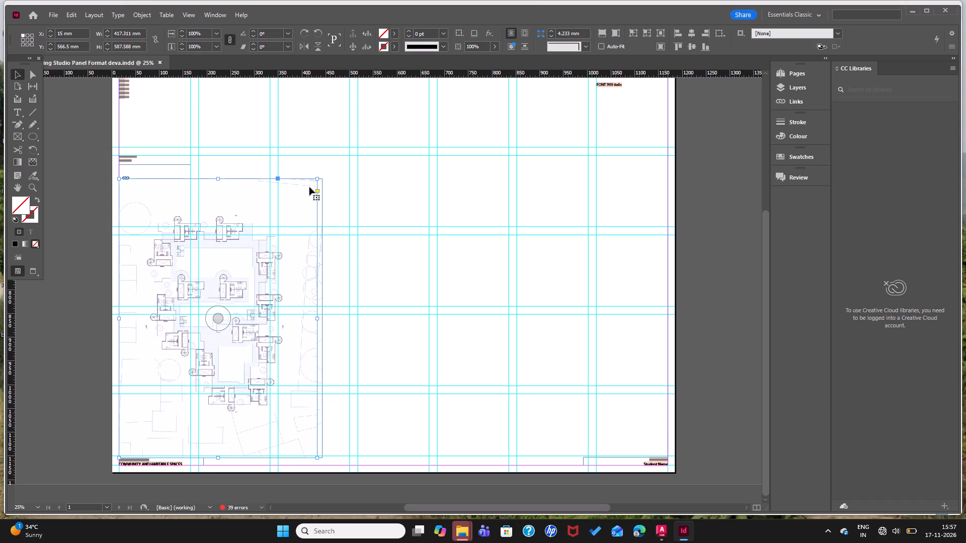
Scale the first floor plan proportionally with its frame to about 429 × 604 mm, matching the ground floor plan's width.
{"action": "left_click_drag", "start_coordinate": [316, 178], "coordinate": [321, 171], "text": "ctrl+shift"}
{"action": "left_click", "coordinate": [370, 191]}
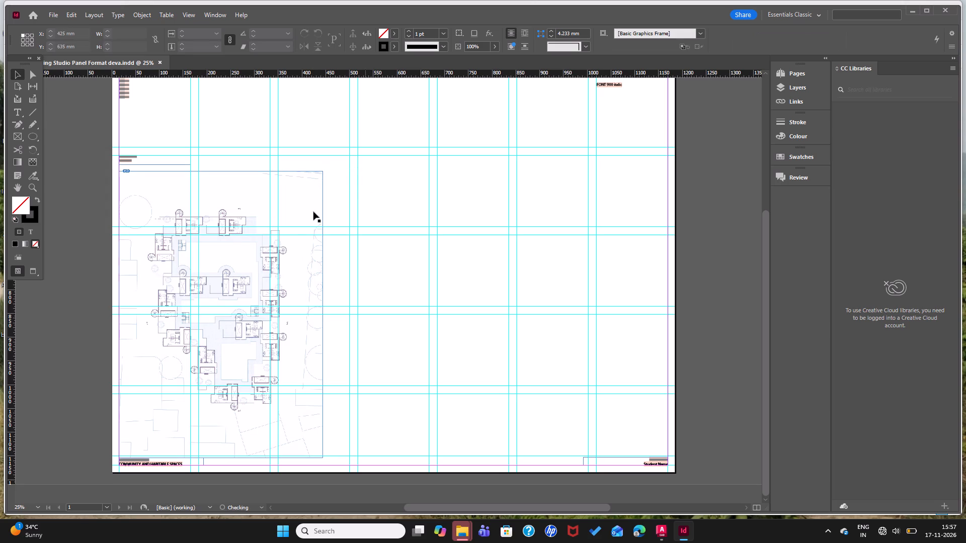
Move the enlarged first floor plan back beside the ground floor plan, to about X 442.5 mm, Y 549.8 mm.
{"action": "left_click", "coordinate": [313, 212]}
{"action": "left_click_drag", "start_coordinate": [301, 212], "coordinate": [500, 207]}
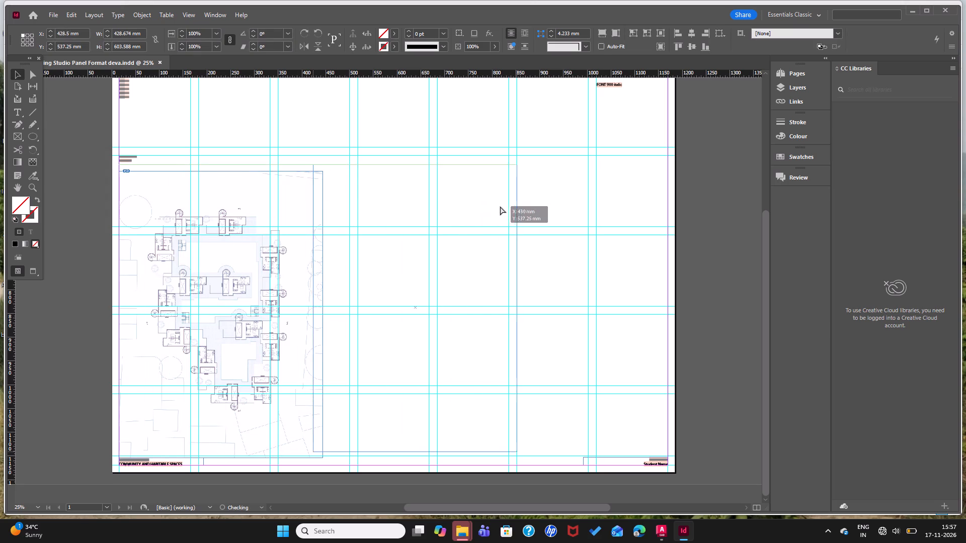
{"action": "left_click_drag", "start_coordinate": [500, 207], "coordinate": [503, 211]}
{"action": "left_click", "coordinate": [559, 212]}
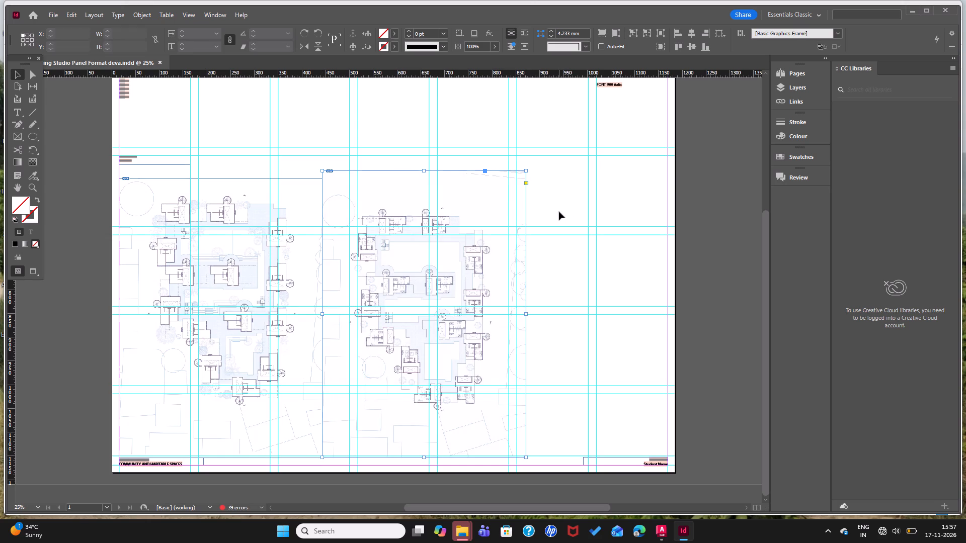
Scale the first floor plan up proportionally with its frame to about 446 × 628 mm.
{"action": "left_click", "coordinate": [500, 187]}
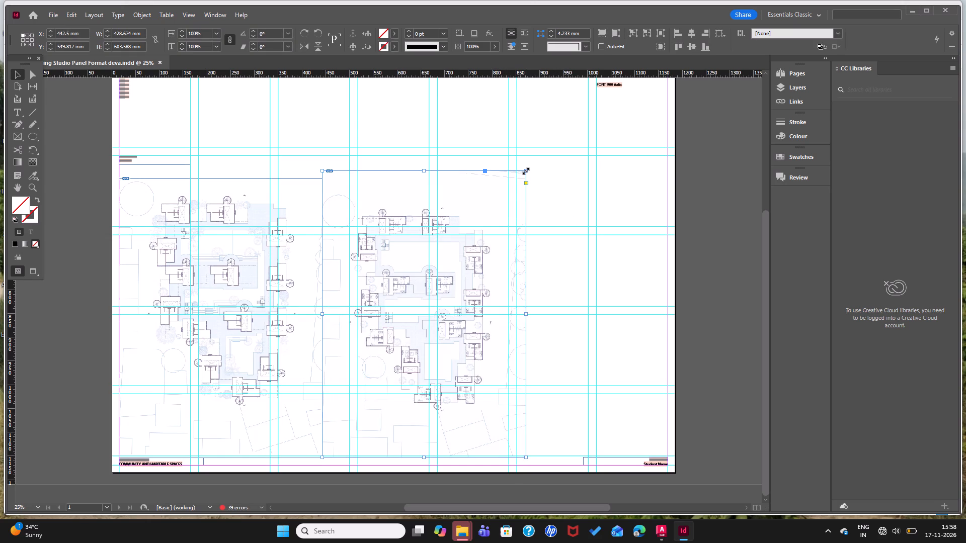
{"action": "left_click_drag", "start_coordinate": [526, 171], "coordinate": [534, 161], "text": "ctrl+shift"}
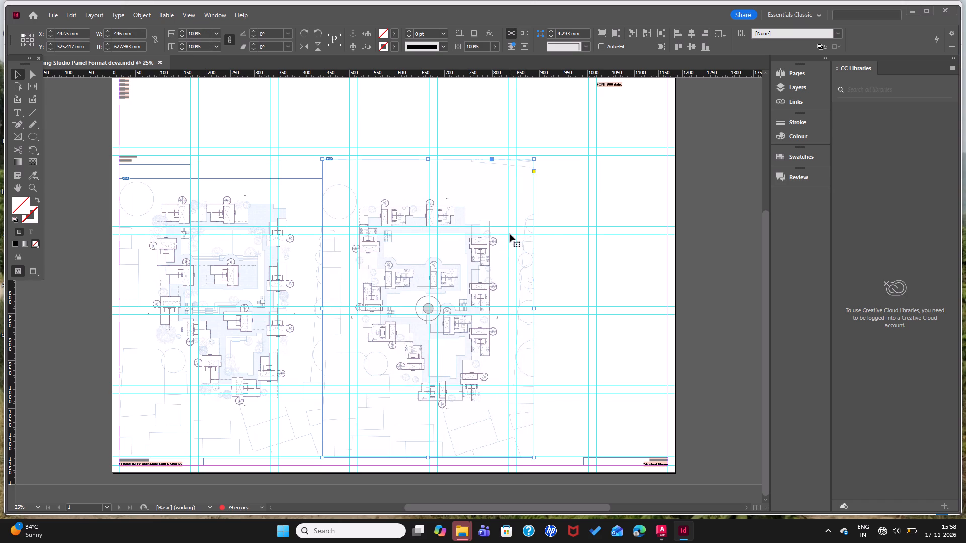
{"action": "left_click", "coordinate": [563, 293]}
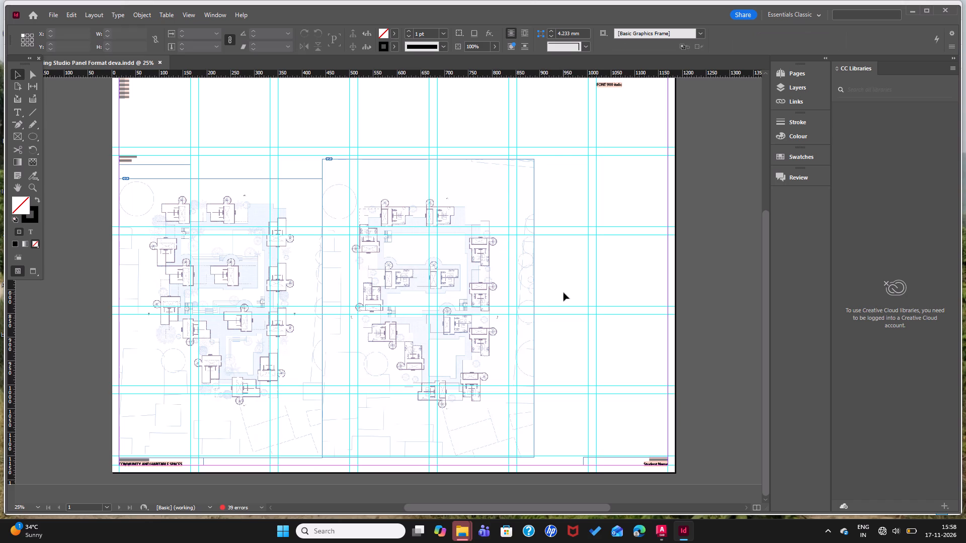
Delete both the ground floor plan and the first floor plan from the page.
{"action": "left_click", "coordinate": [269, 303]}
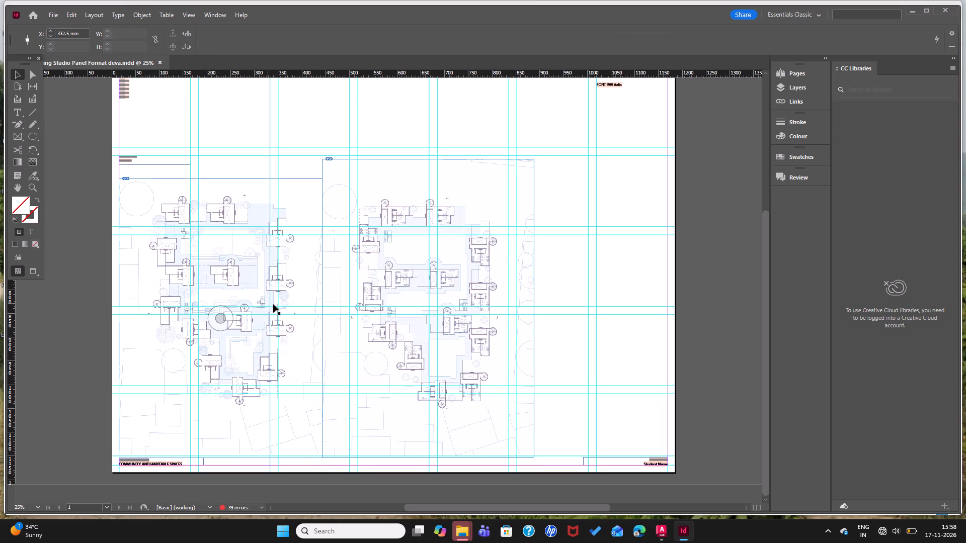
{"action": "left_click", "coordinate": [295, 370]}
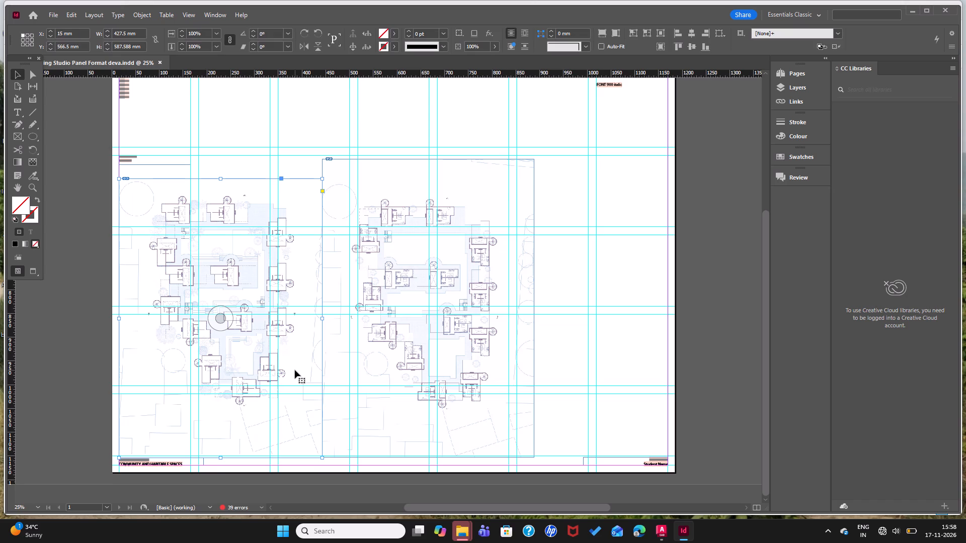
{"action": "key", "text": "Delete"}
{"action": "left_click", "coordinate": [365, 375]}
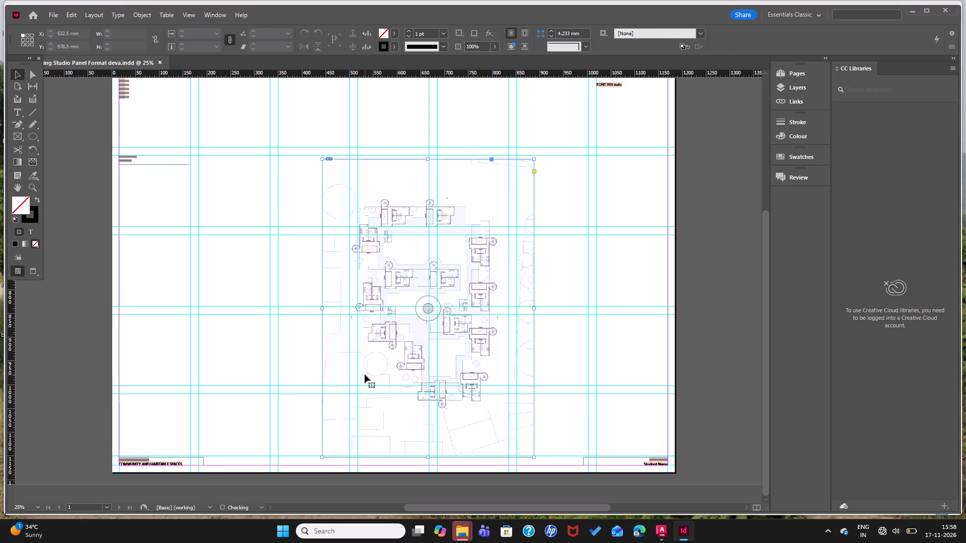
{"action": "key", "text": "Delete"}
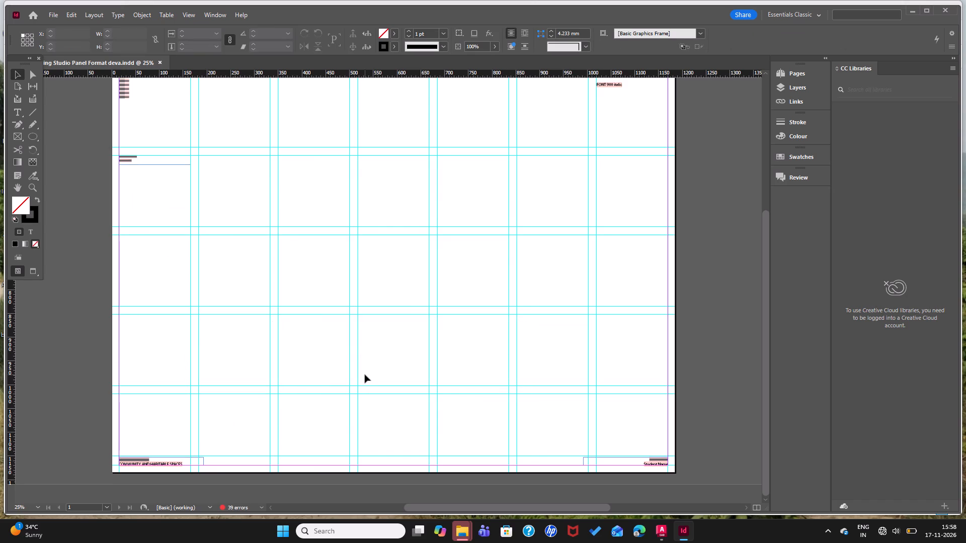
Place first floor plan blue-1-1.pdf at full size on the page, at about X 476.5 mm, Y 570 mm.
{"action": "key", "text": "ctrl+d"}
{"action": "double_click", "coordinate": [618, 303]}
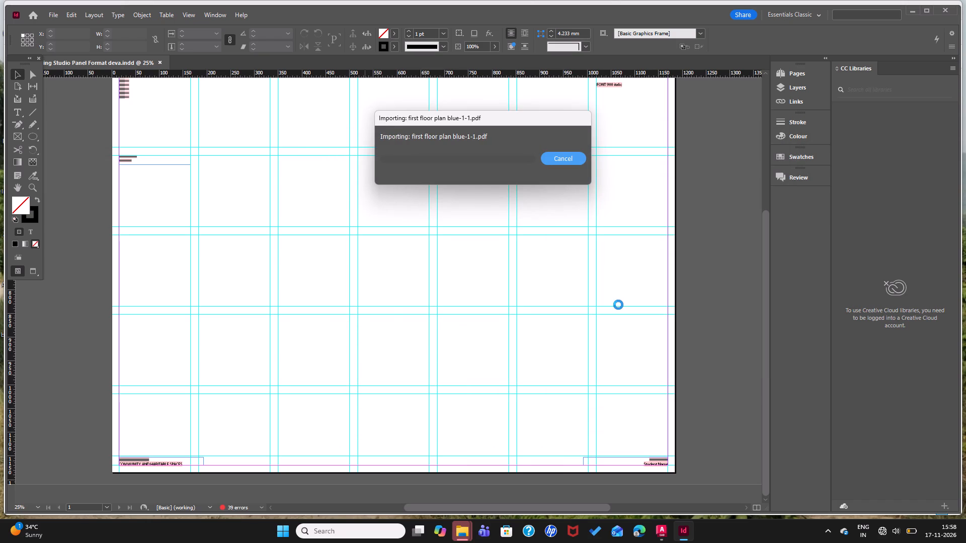
{"action": "left_click", "coordinate": [338, 180]}
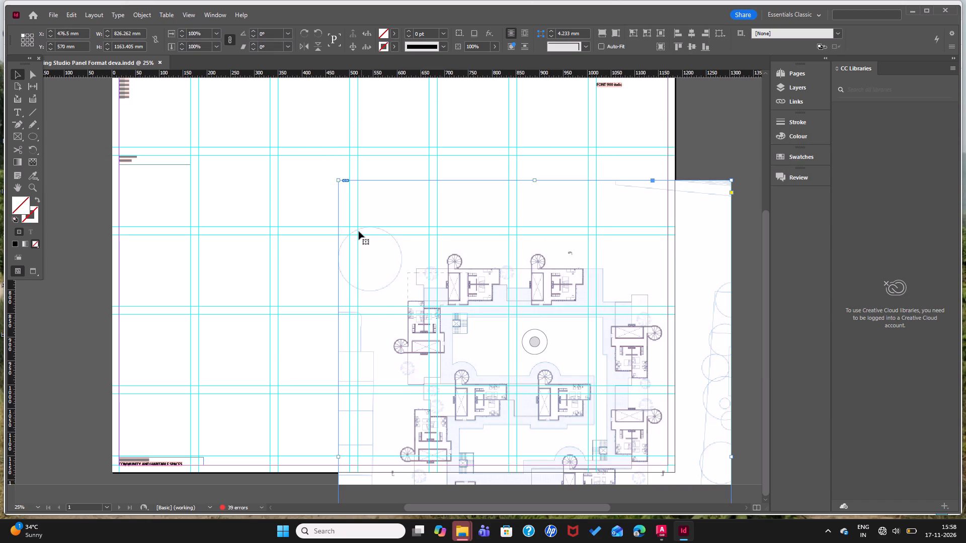
Scale the first floor plan down proportionally to about 543 × 764 mm and position it at about X 465 mm, Y 510.5 mm.
{"action": "left_click_drag", "start_coordinate": [339, 180], "coordinate": [420, 268], "text": "ctrl+shift"}
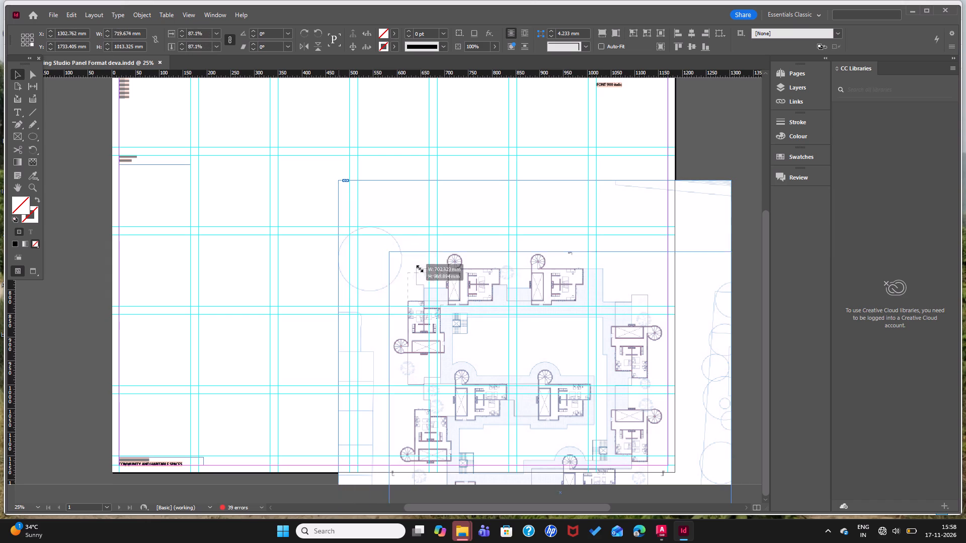
{"action": "left_click_drag", "start_coordinate": [420, 268], "coordinate": [550, 370], "text": "ctrl+shift"}
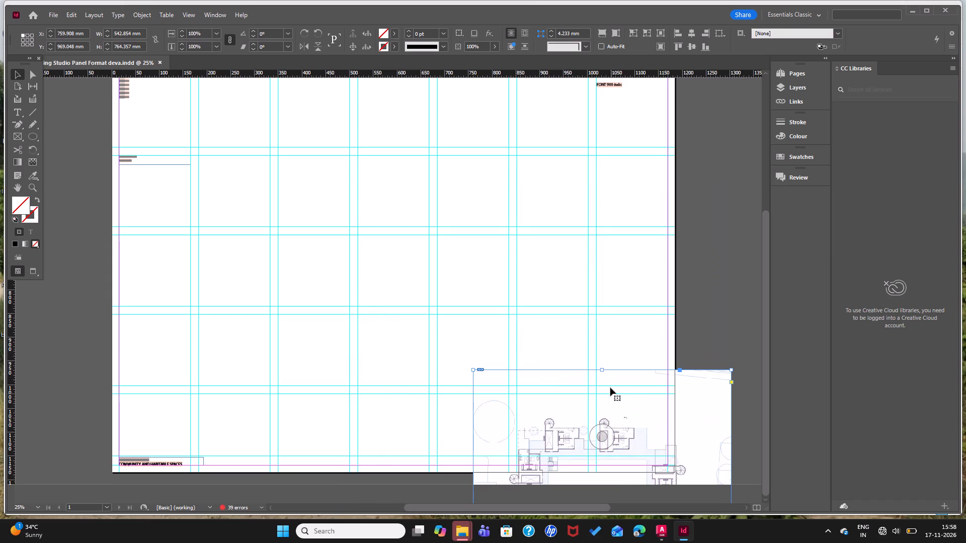
{"action": "left_click_drag", "start_coordinate": [614, 378], "coordinate": [473, 161]}
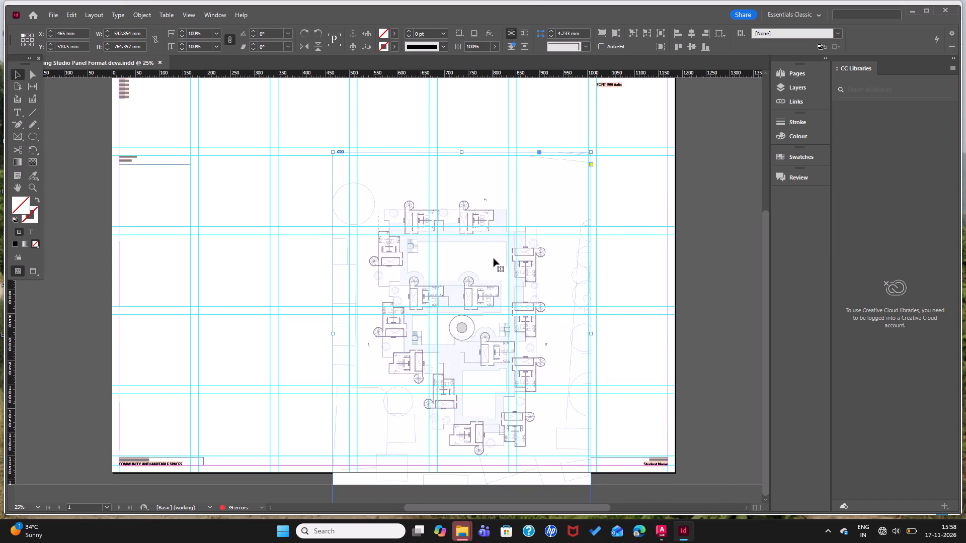
Place the plan ground floor final PDF with Replace Selected Item on, swapping it into the first floor plan's frame.
{"action": "key", "text": "ctrl+d"}
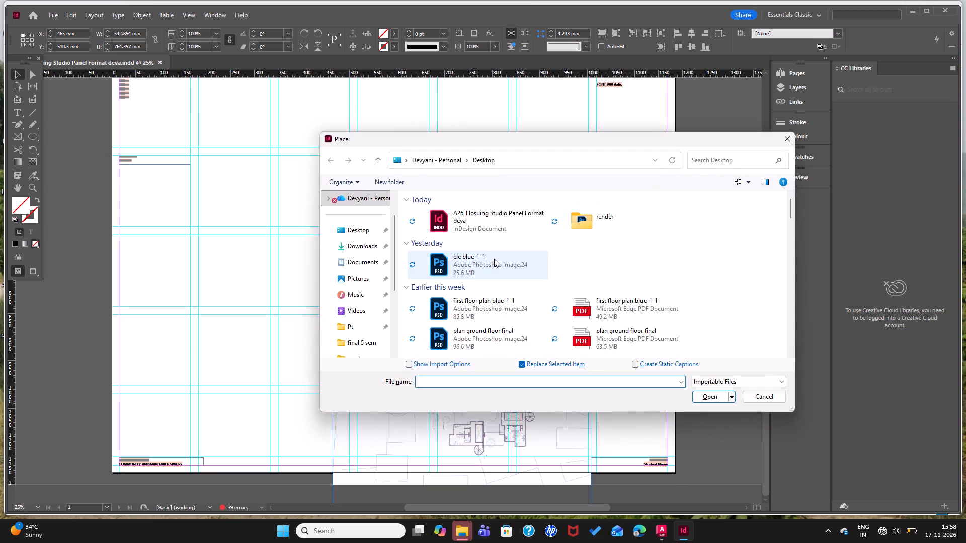
{"action": "double_click", "coordinate": [624, 335]}
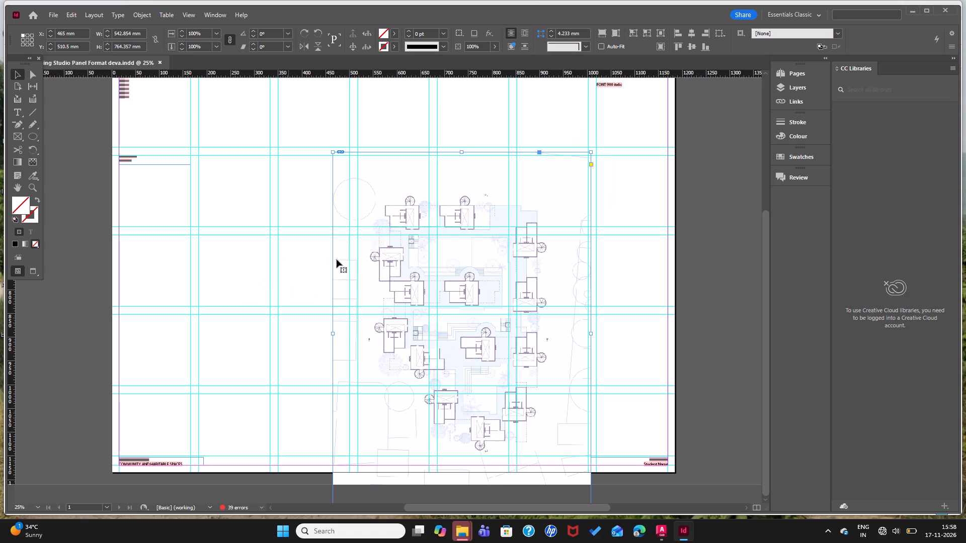
Undo the swap that replaced the first floor plan with the ground floor plan, so the ground floor plan can be placed separately.
{"action": "left_click_drag", "start_coordinate": [375, 280], "coordinate": [209, 284]}
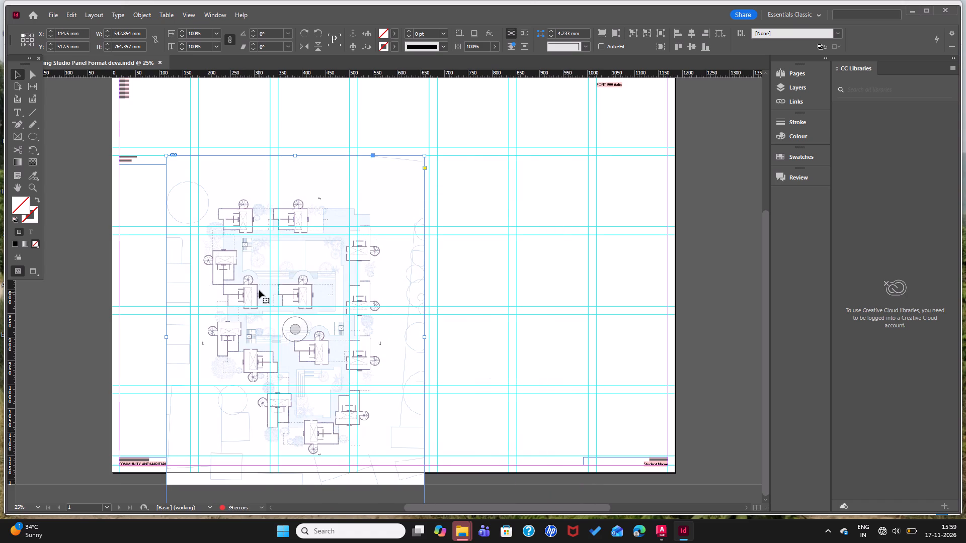
{"action": "key", "text": "ctrl+z"}
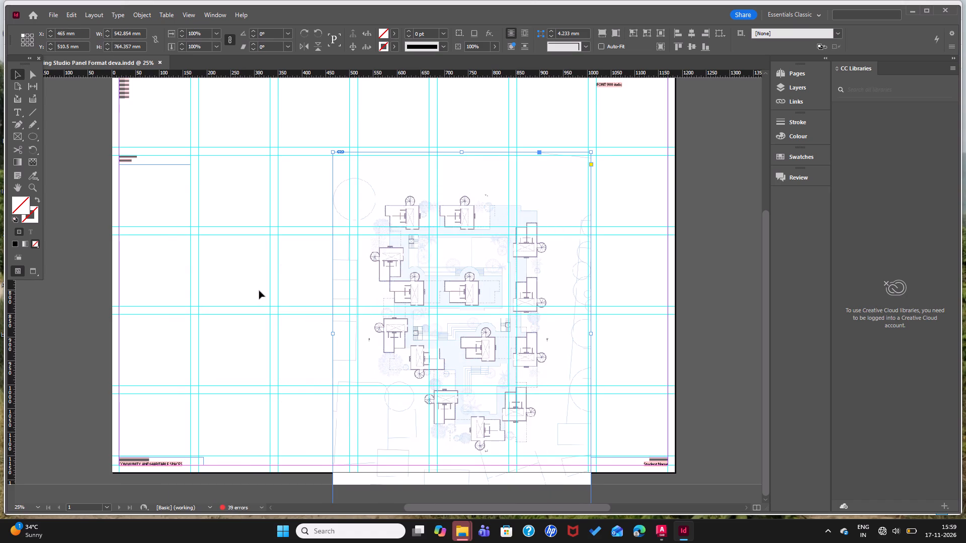
{"action": "key", "text": "ctrl+z"}
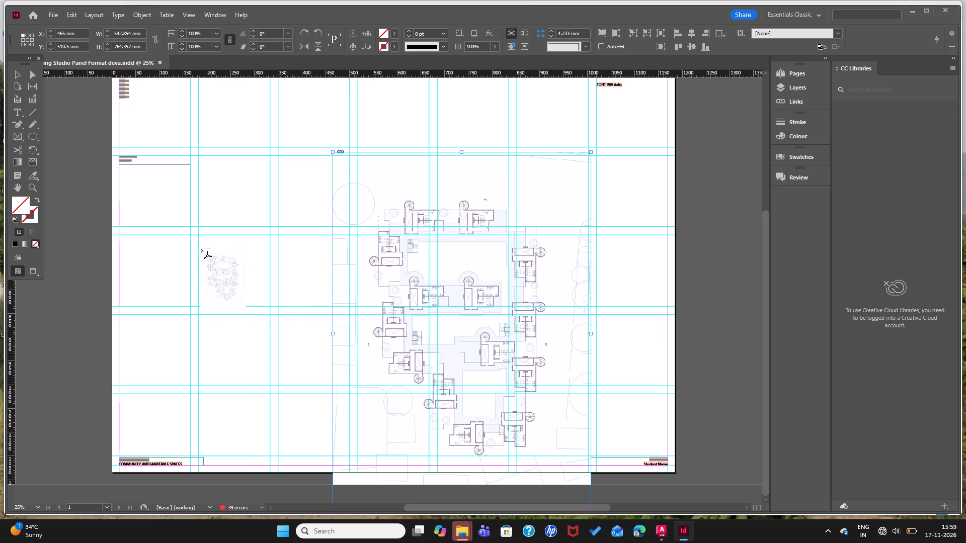
Place the ground floor plan at full size on the page and scale it down proportionally to about 564 × 793 mm.
{"action": "left_click", "coordinate": [161, 135]}
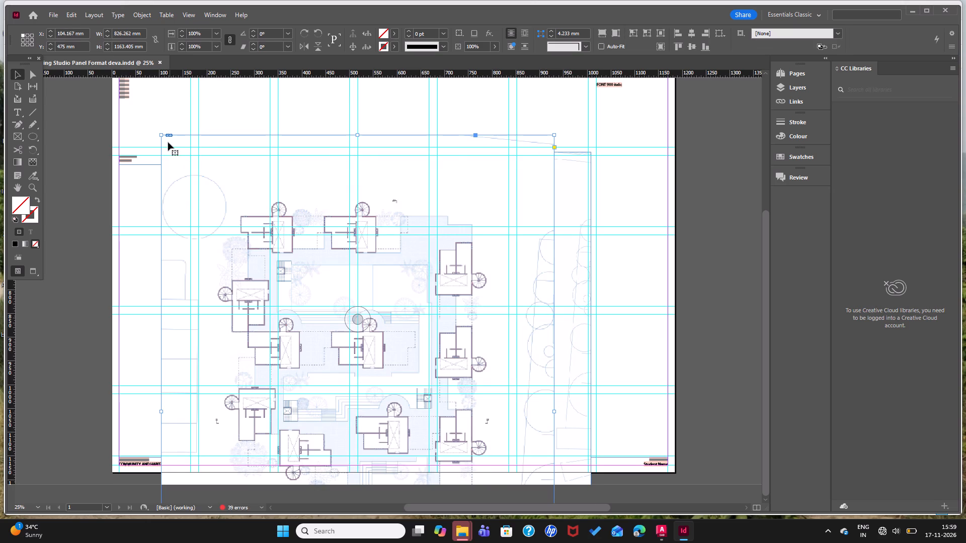
{"action": "left_click_drag", "start_coordinate": [554, 133], "coordinate": [543, 149], "text": "ctrl+shift"}
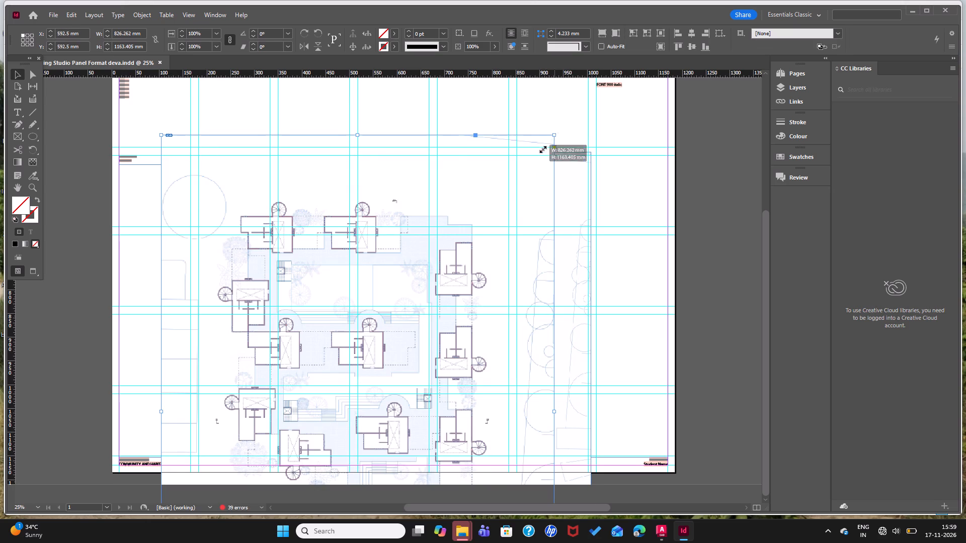
{"action": "left_click_drag", "start_coordinate": [543, 149], "coordinate": [411, 311], "text": "ctrl+shift"}
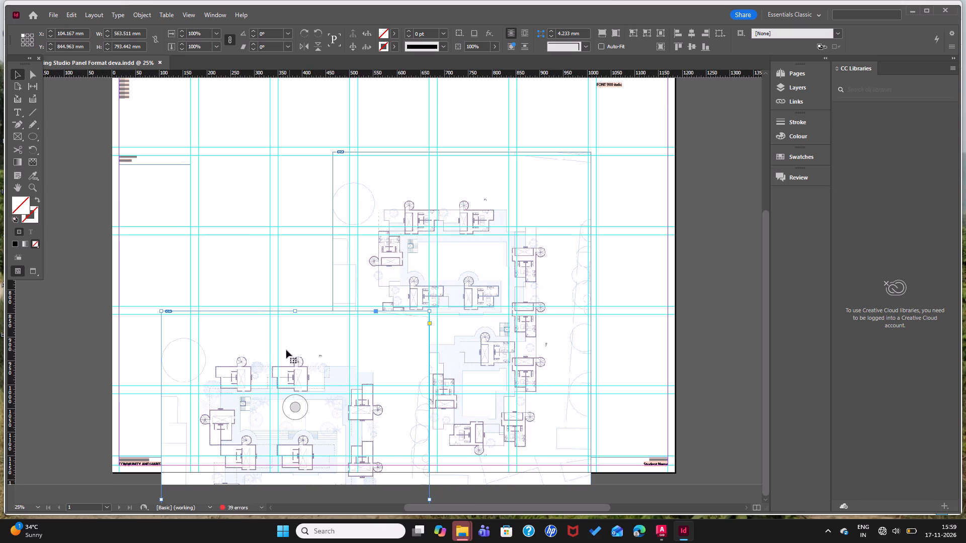
Move the first floor plan towards the page's right margin and the ground floor plan to the left margin at about X 15, Y 360 mm.
{"action": "left_click_drag", "start_coordinate": [284, 339], "coordinate": [234, 171]}
{"action": "left_click_drag", "start_coordinate": [571, 191], "coordinate": [628, 166]}
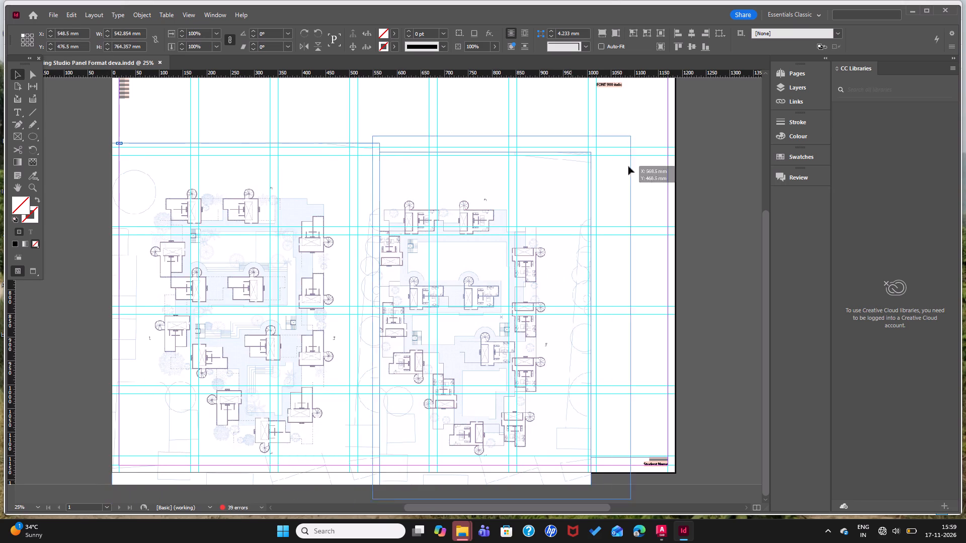
{"action": "left_click_drag", "start_coordinate": [628, 166], "coordinate": [652, 153]}
{"action": "left_click_drag", "start_coordinate": [330, 189], "coordinate": [332, 177]}
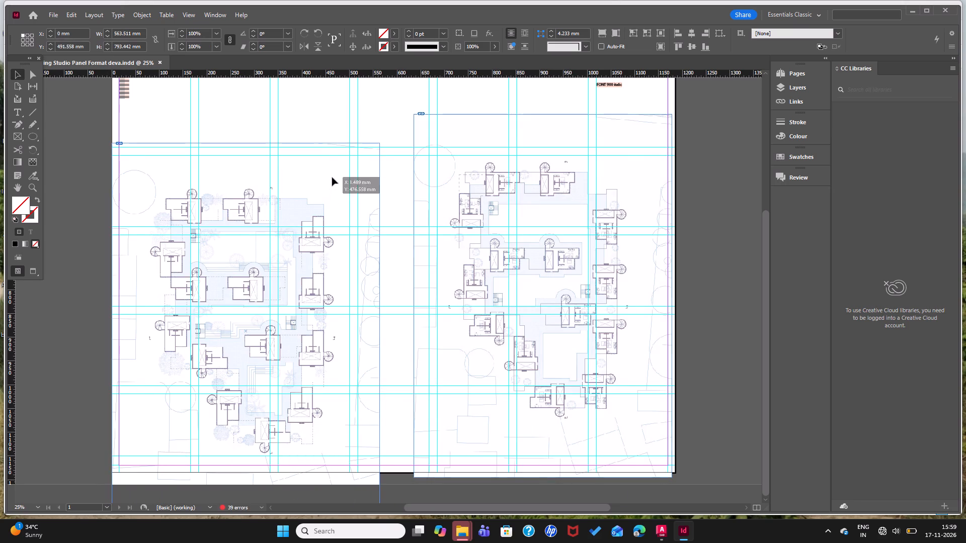
{"action": "left_click_drag", "start_coordinate": [332, 177], "coordinate": [340, 141]}
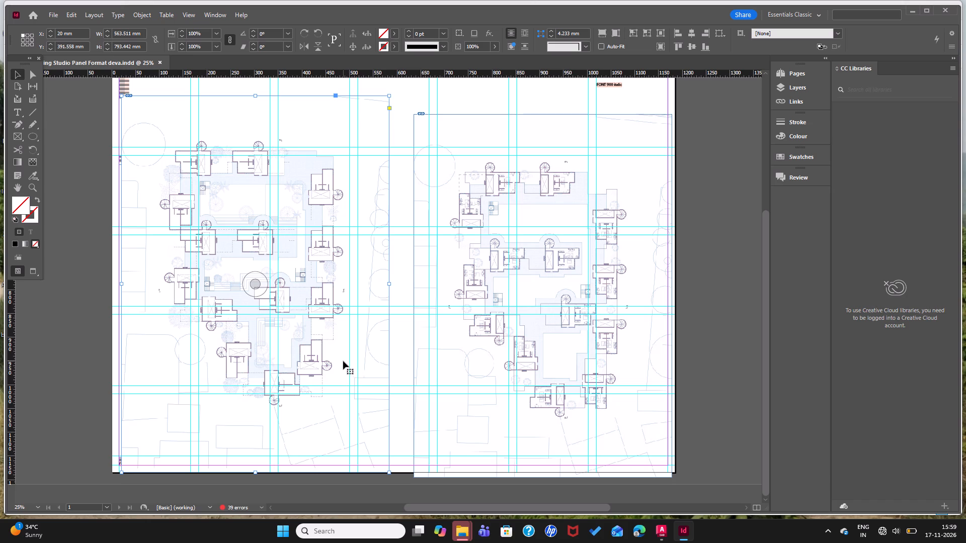
{"action": "left_click_drag", "start_coordinate": [343, 361], "coordinate": [346, 318]}
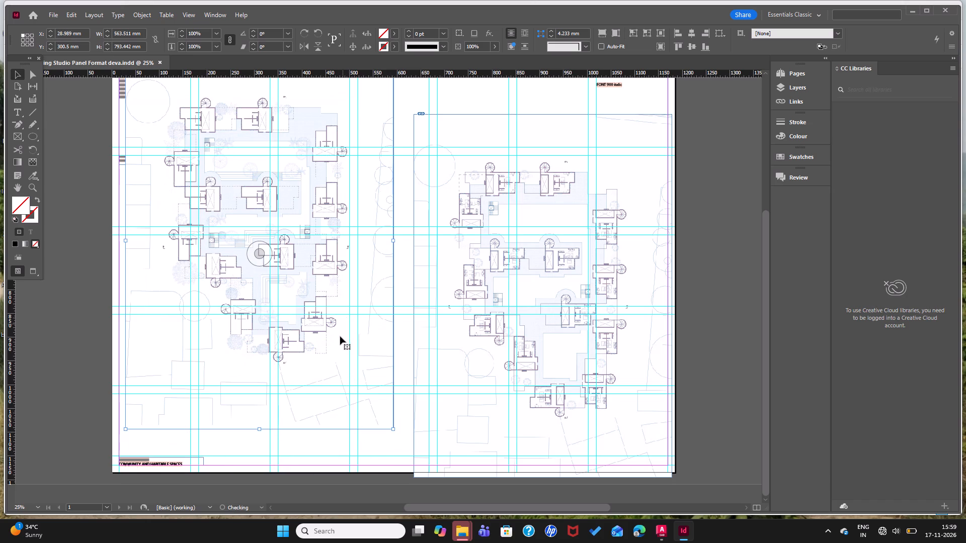
{"action": "left_click_drag", "start_coordinate": [340, 340], "coordinate": [335, 369]}
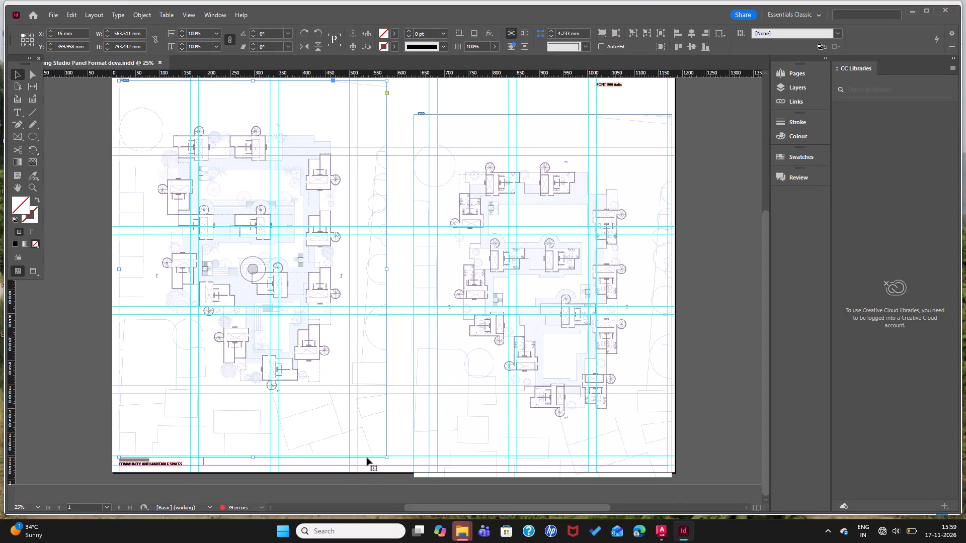
Scale the ground floor plan down proportionally to about 485 × 683 mm, keeping its bottom-left corner in place.
{"action": "scroll", "coordinate": [367, 457], "scroll_direction": "up", "scroll_amount": 2}
{"action": "scroll", "coordinate": [367, 457], "scroll_direction": "down", "scroll_amount": 3}
{"action": "scroll", "coordinate": [363, 446], "scroll_direction": "up", "scroll_amount": 2}
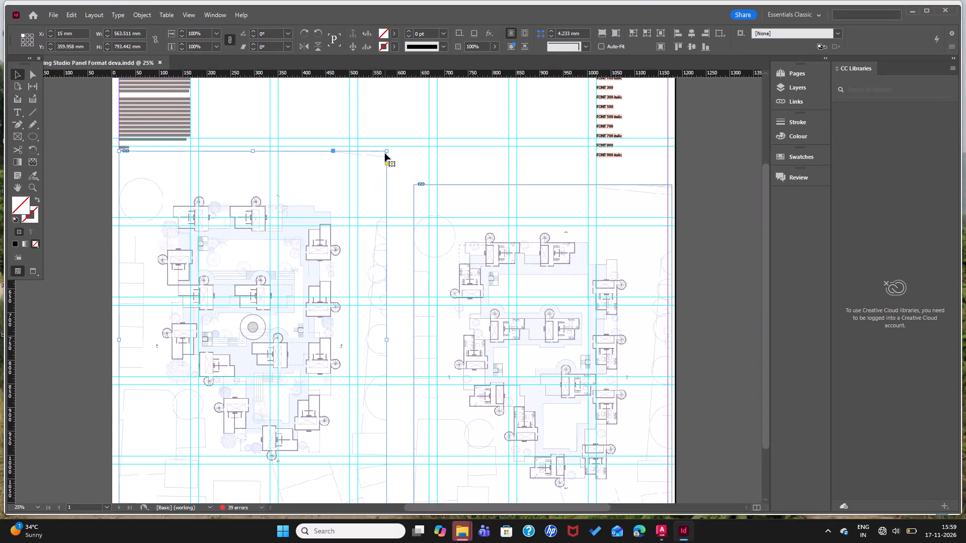
{"action": "left_click_drag", "start_coordinate": [386, 152], "coordinate": [360, 205], "text": "ctrl+shift"}
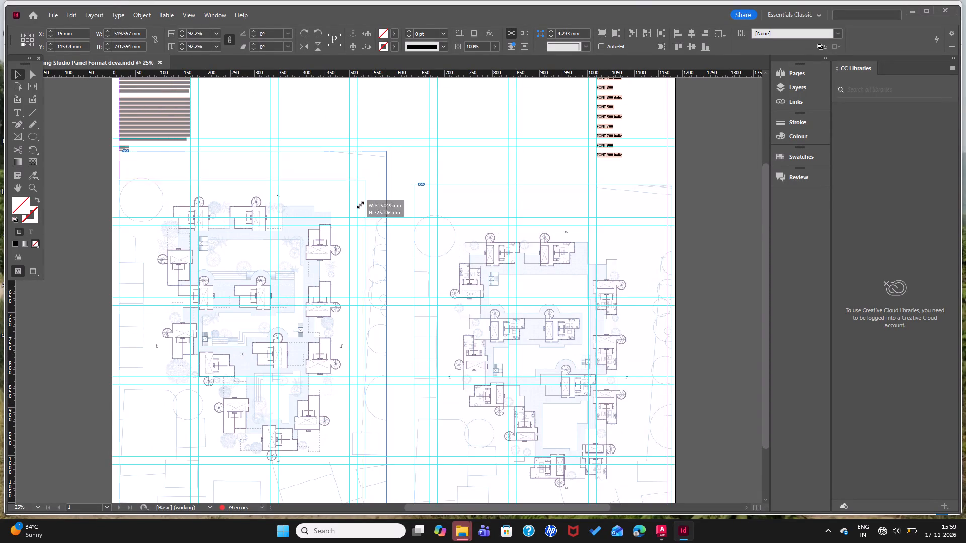
{"action": "left_click_drag", "start_coordinate": [360, 205], "coordinate": [348, 231], "text": "ctrl+shift"}
{"action": "left_click", "coordinate": [369, 190]}
{"action": "scroll", "coordinate": [369, 190], "scroll_direction": "down", "scroll_amount": 4}
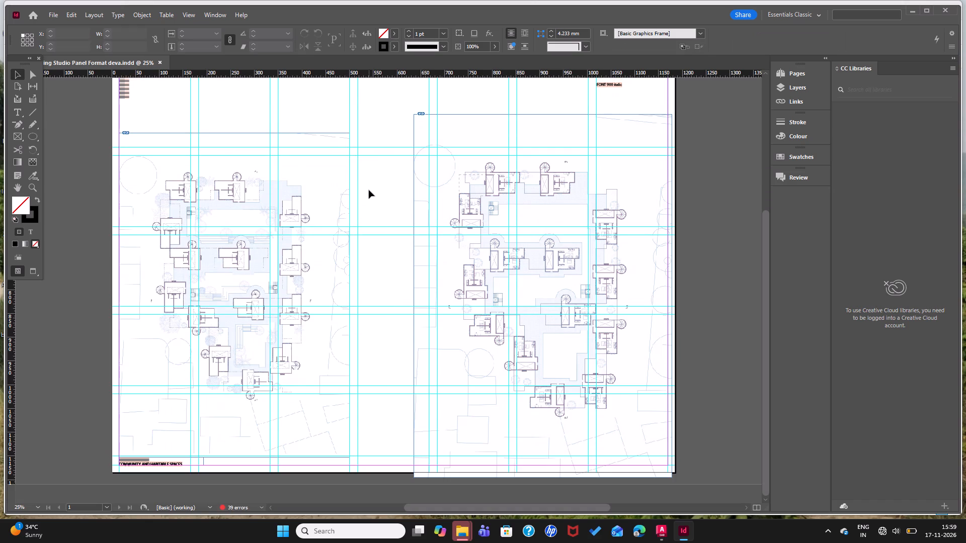
{"action": "scroll", "coordinate": [365, 212], "scroll_direction": "up", "scroll_amount": 3}
{"action": "left_click", "coordinate": [311, 275]}
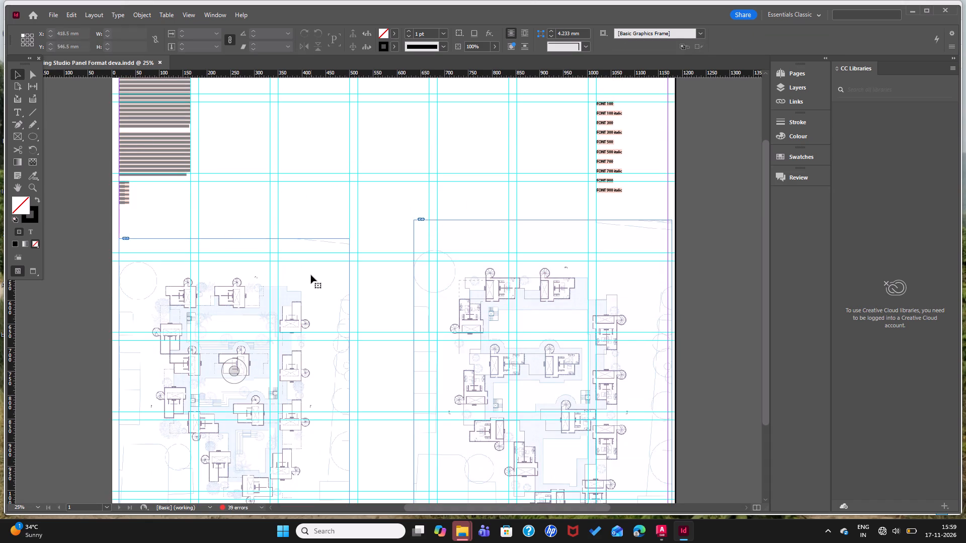
{"action": "scroll", "coordinate": [312, 275], "scroll_direction": "down", "scroll_amount": 3}
{"action": "scroll", "coordinate": [313, 275], "scroll_direction": "up", "scroll_amount": 3}
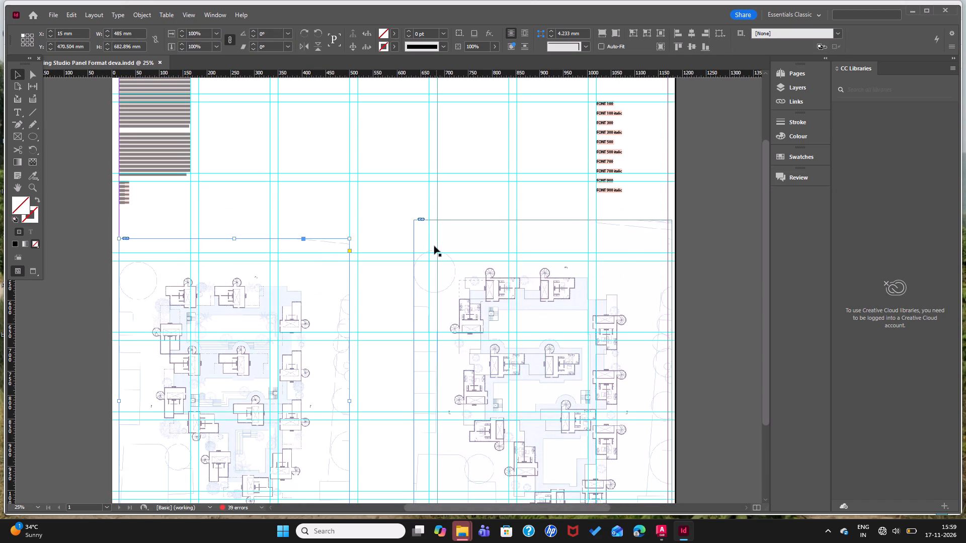
Move the first floor plan against the ground floor plan's right edge, at about X 500 mm, Y 385.5 mm.
{"action": "left_click", "coordinate": [474, 238]}
{"action": "left_click_drag", "start_coordinate": [480, 236], "coordinate": [459, 233]}
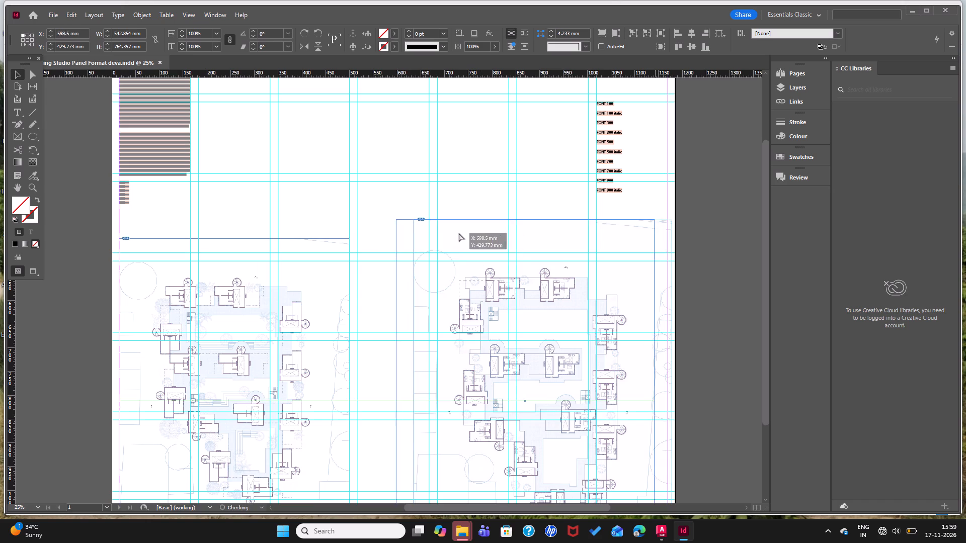
{"action": "left_click_drag", "start_coordinate": [459, 233], "coordinate": [443, 203]}
{"action": "scroll", "coordinate": [443, 203], "scroll_direction": "down", "scroll_amount": 3}
{"action": "left_click_drag", "start_coordinate": [401, 352], "coordinate": [396, 355]}
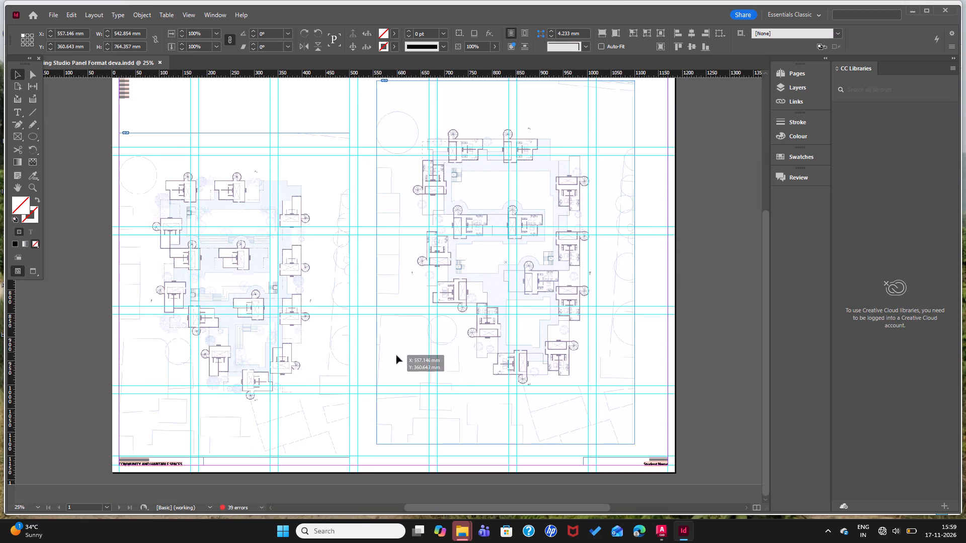
{"action": "left_click_drag", "start_coordinate": [396, 355], "coordinate": [377, 369]}
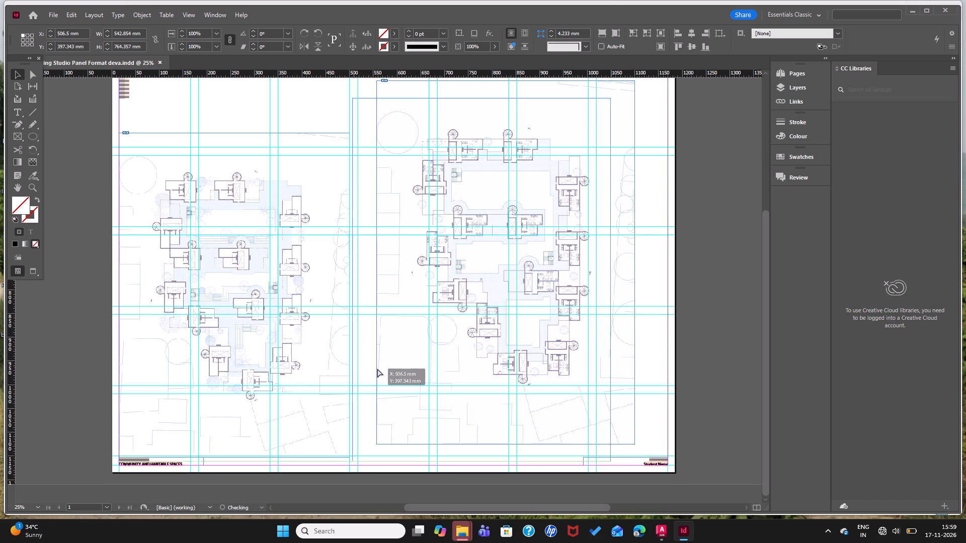
{"action": "left_click_drag", "start_coordinate": [377, 369], "coordinate": [375, 364]}
Nudge the ground floor plan up to about Y 467 mm, keeping it at X 15 mm.
{"action": "left_click", "coordinate": [335, 406]}
{"action": "left_click", "coordinate": [326, 419]}
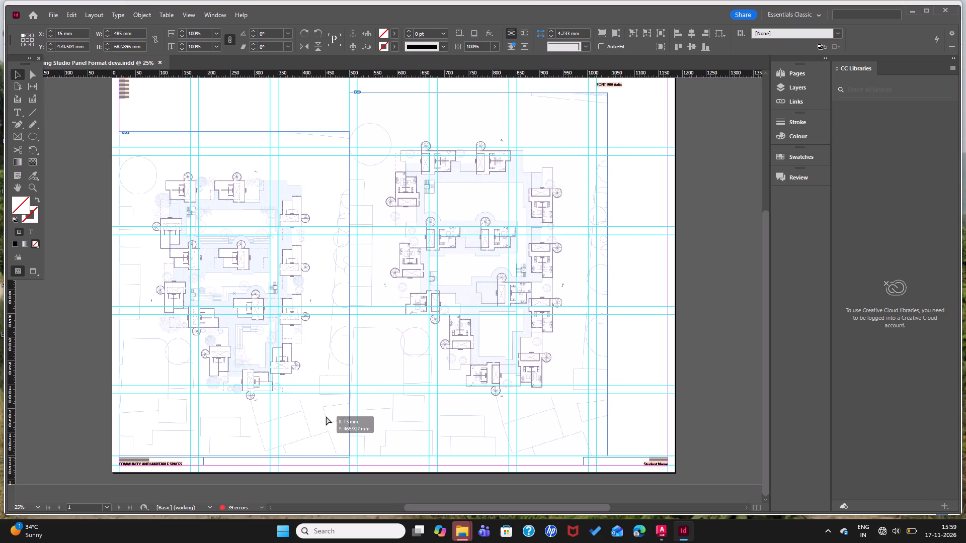
{"action": "scroll", "coordinate": [516, 422], "scroll_direction": "down", "scroll_amount": 1}
{"action": "scroll", "coordinate": [516, 422], "scroll_direction": "up", "scroll_amount": 2}
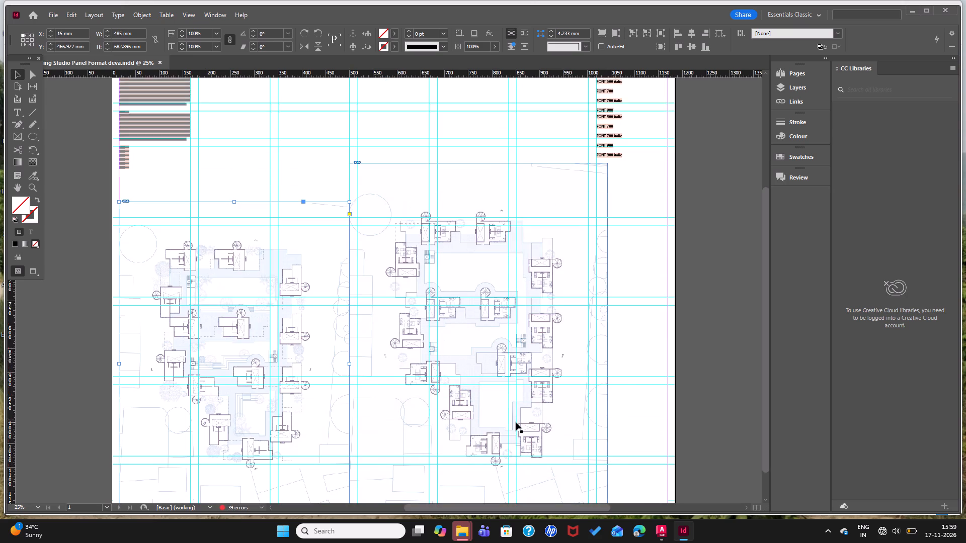
Scale the first floor plan down proportionally from its top-right corner until its top edge lines up with the ground floor plan's.
{"action": "left_click", "coordinate": [534, 196]}
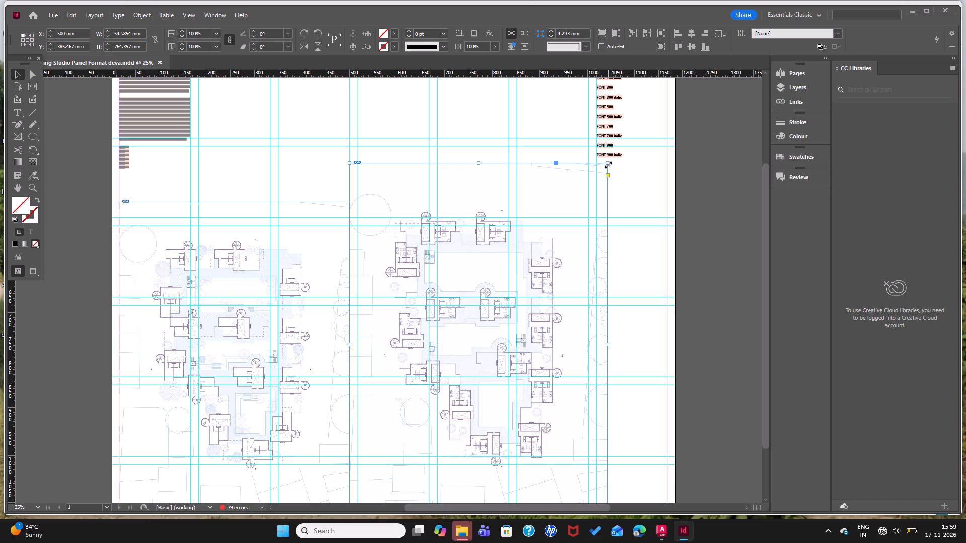
{"action": "left_click_drag", "start_coordinate": [608, 164], "coordinate": [589, 219], "text": "ctrl+shift"}
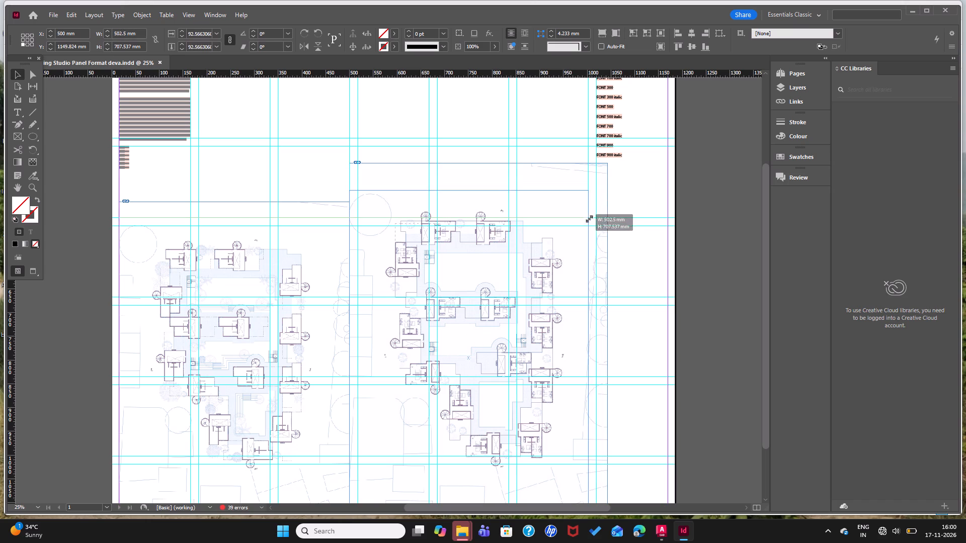
{"action": "left_click_drag", "start_coordinate": [589, 219], "coordinate": [584, 203], "text": "ctrl+shift"}
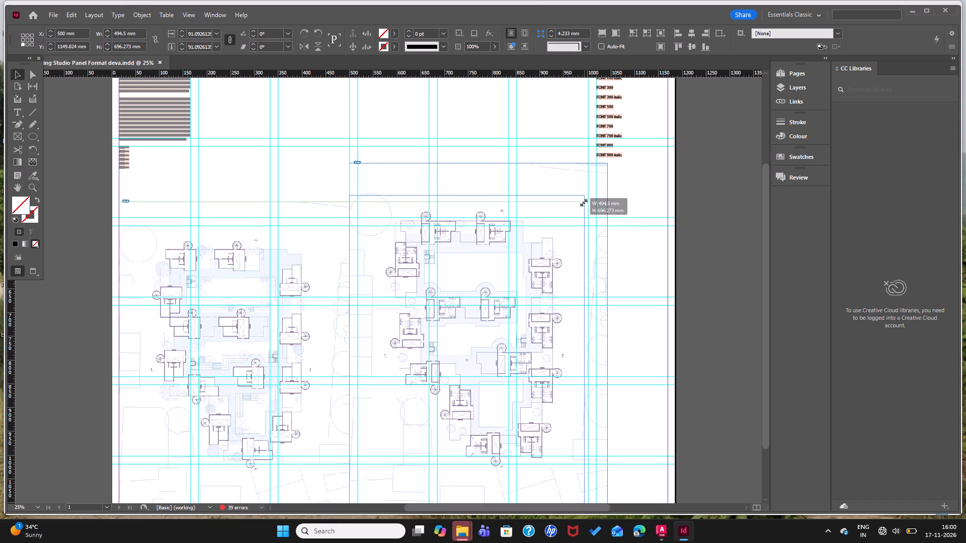
{"action": "left_click_drag", "start_coordinate": [584, 203], "coordinate": [580, 214], "text": "ctrl+shift"}
{"action": "left_click", "coordinate": [628, 205]}
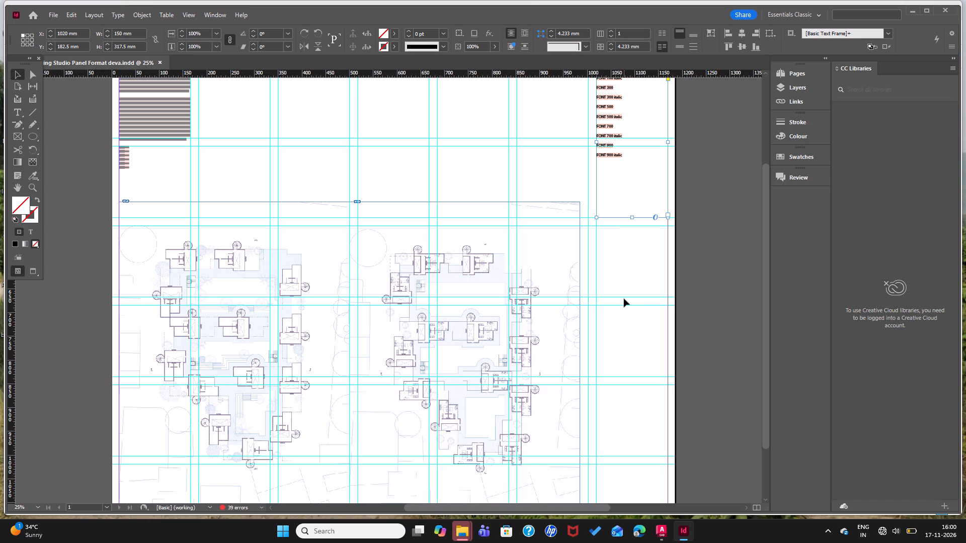
{"action": "left_click", "coordinate": [704, 354]}
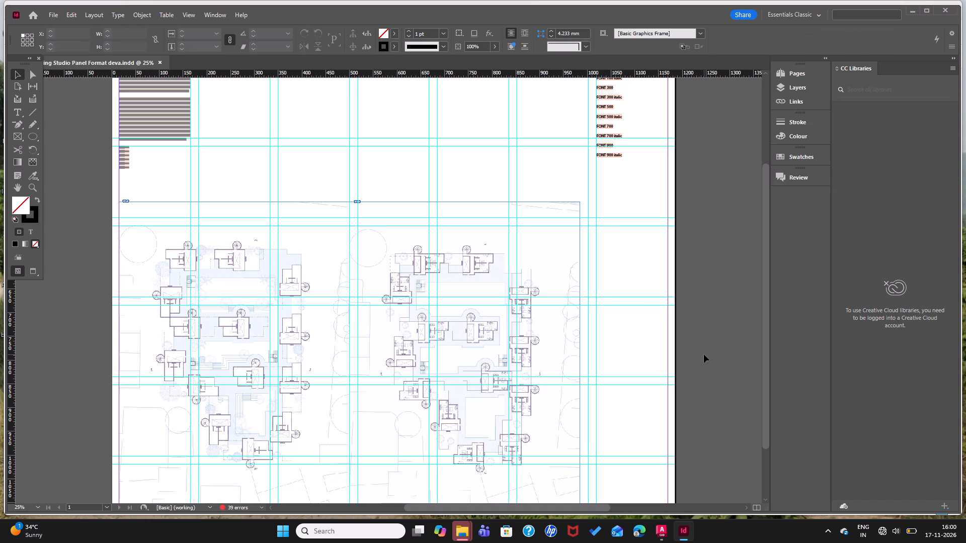
{"action": "left_click", "coordinate": [397, 172]}
Preview the whole panel in full-screen presentation mode and return to the layout.
{"action": "key", "text": "shift+w"}
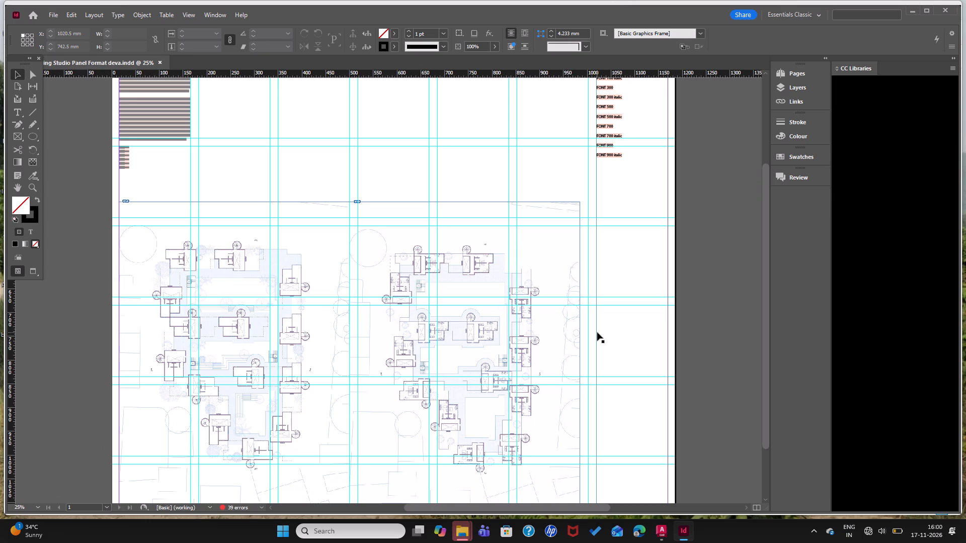
{"action": "scroll", "coordinate": [597, 332], "scroll_direction": "down", "scroll_amount": 4}
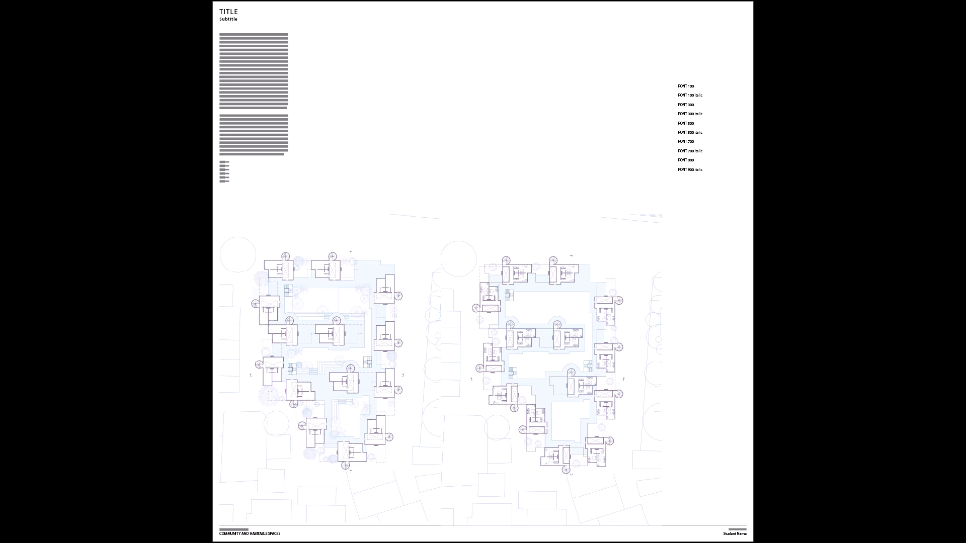
{"action": "key", "text": "Escape"}
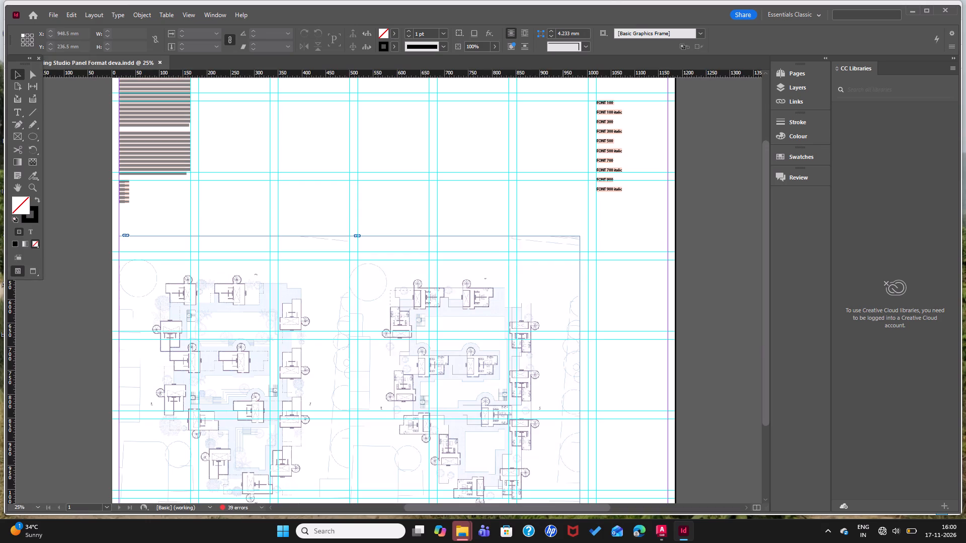
Crop the ground floor plan's frame from its top-right corner to about 463.5 × 650 mm, with its top at Y 500 mm.
{"action": "scroll", "coordinate": [503, 74], "scroll_direction": "down", "scroll_amount": 1}
{"action": "scroll", "coordinate": [459, 330], "scroll_direction": "down", "scroll_amount": 6}
{"action": "left_click", "coordinate": [281, 312]}
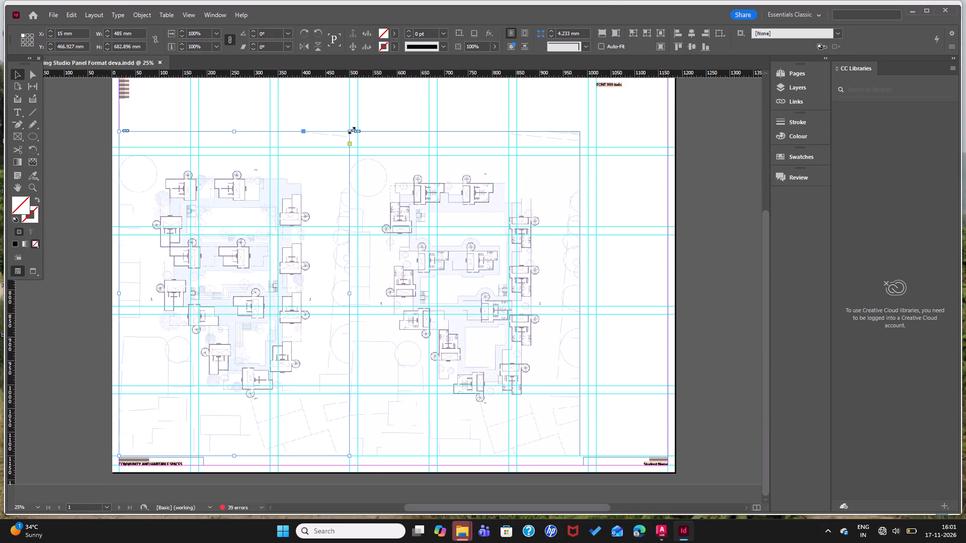
{"action": "left_click_drag", "start_coordinate": [351, 131], "coordinate": [339, 148]}
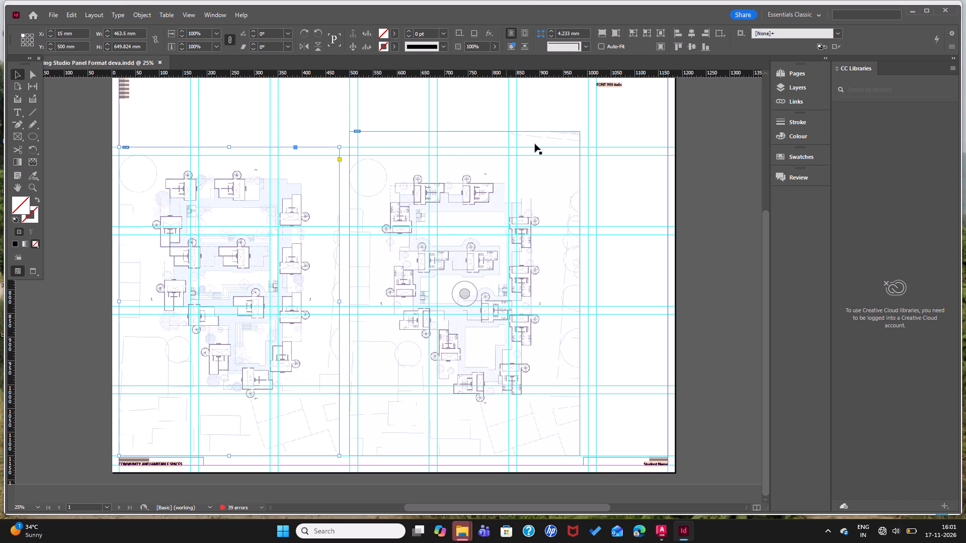
Crop the first floor plan's frame from its top-right corner to about 463.5 × 650 mm, with its top at Y 500 mm.
{"action": "left_click", "coordinate": [552, 140]}
{"action": "left_click_drag", "start_coordinate": [578, 132], "coordinate": [569, 147]}
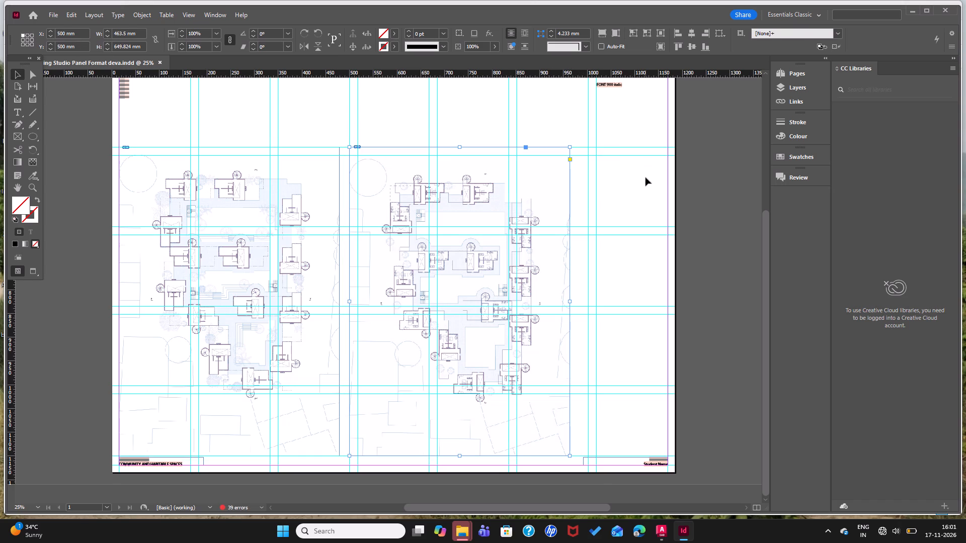
{"action": "left_click", "coordinate": [646, 177]}
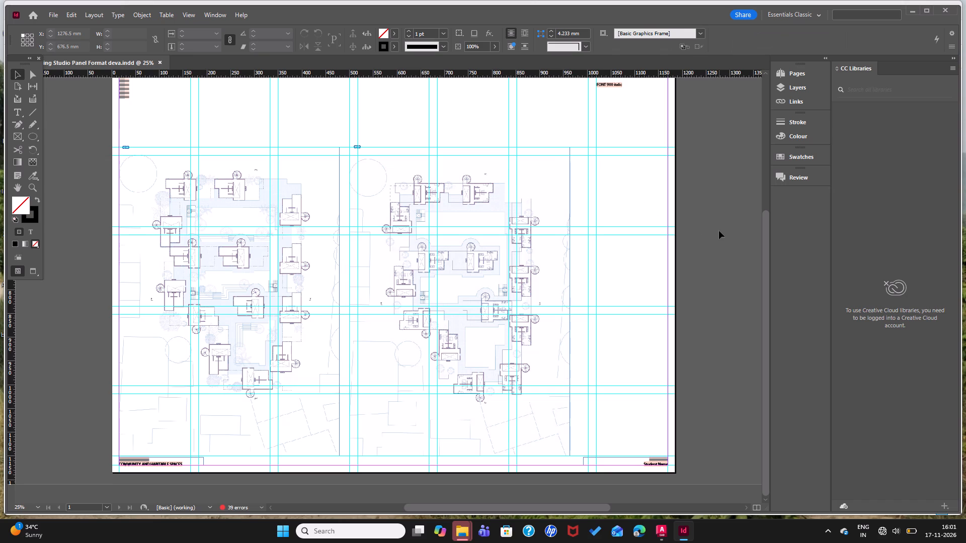
Preview the panel in presentation mode, return to the layout, and look over both floor plans and the space above them.
{"action": "key", "text": "shift+w"}
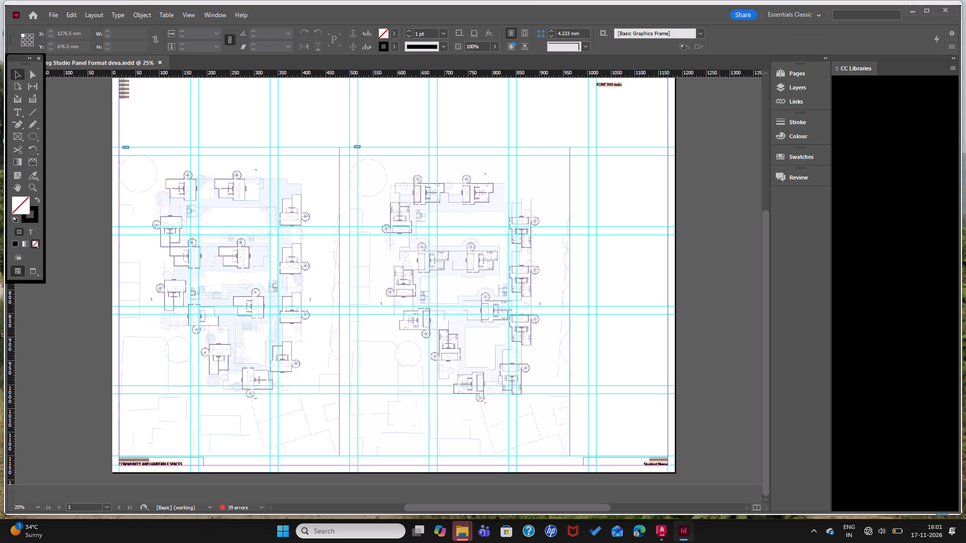
{"action": "key", "text": "Escape"}
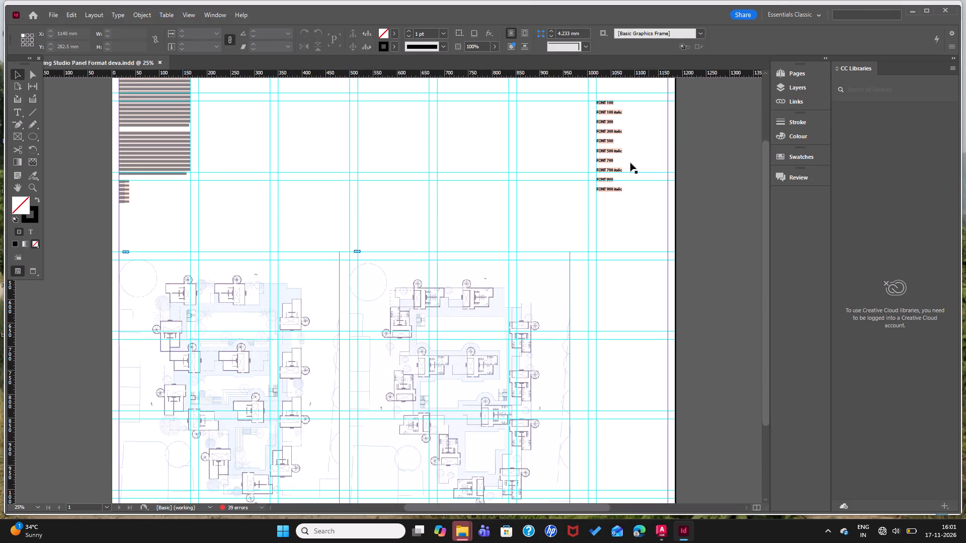
{"action": "scroll", "coordinate": [556, 237], "scroll_direction": "down", "scroll_amount": 3}
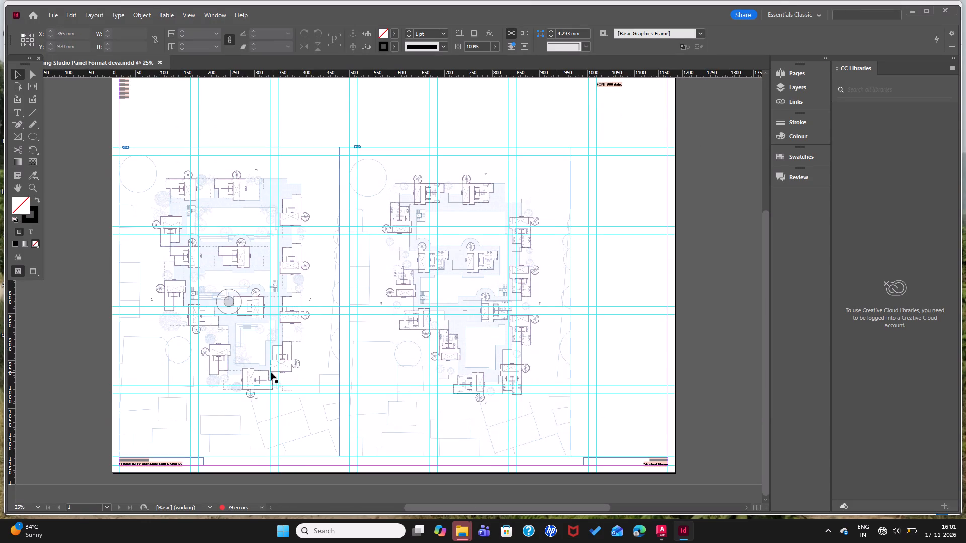
{"action": "left_click", "coordinate": [271, 372]}
{"action": "scroll", "coordinate": [337, 162], "scroll_direction": "up", "scroll_amount": 4}
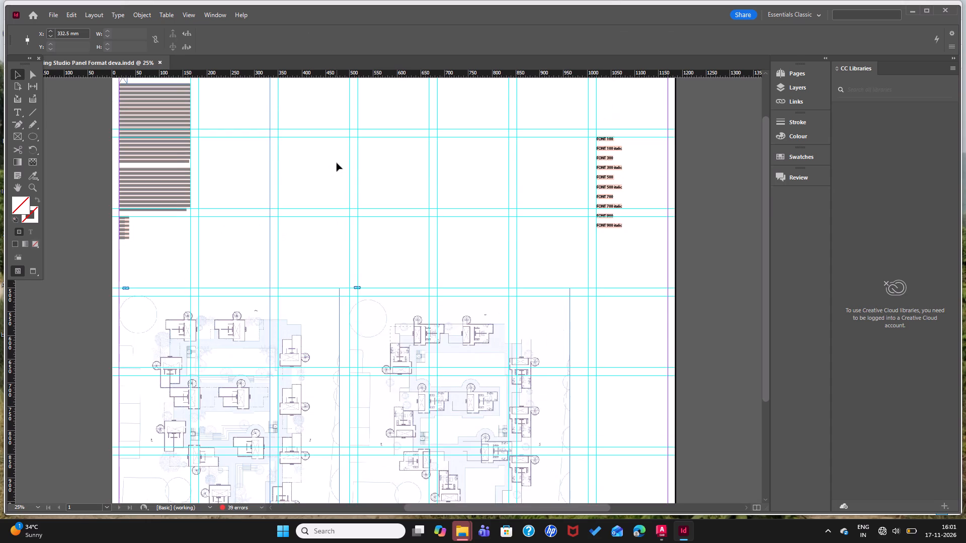
{"action": "scroll", "coordinate": [337, 163], "scroll_direction": "up", "scroll_amount": 4}
{"action": "scroll", "coordinate": [337, 163], "scroll_direction": "down", "scroll_amount": 2}
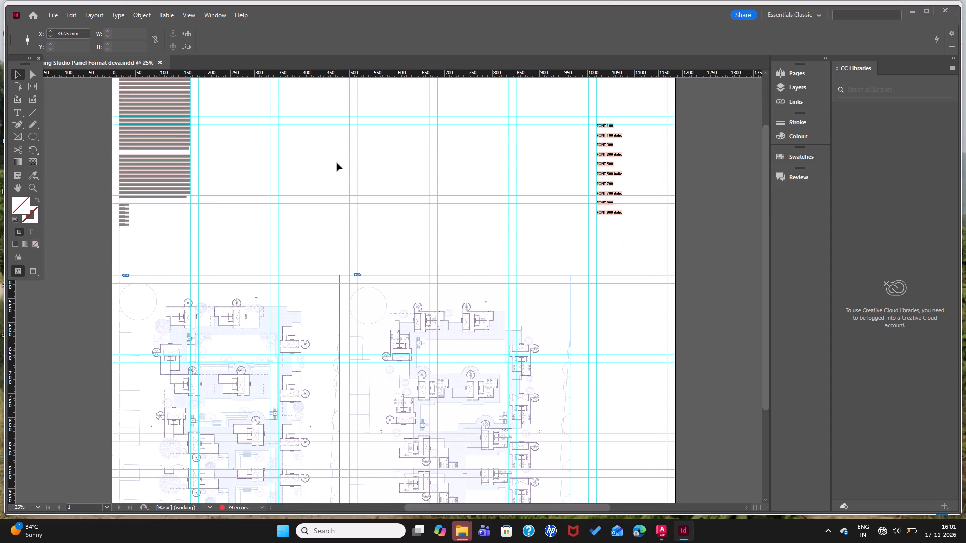
{"action": "scroll", "coordinate": [313, 315], "scroll_direction": "down", "scroll_amount": 4}
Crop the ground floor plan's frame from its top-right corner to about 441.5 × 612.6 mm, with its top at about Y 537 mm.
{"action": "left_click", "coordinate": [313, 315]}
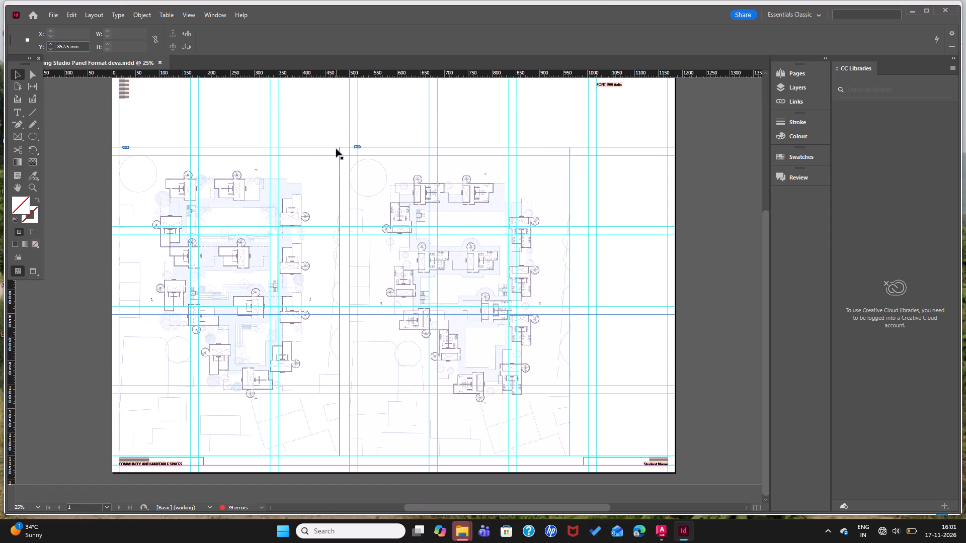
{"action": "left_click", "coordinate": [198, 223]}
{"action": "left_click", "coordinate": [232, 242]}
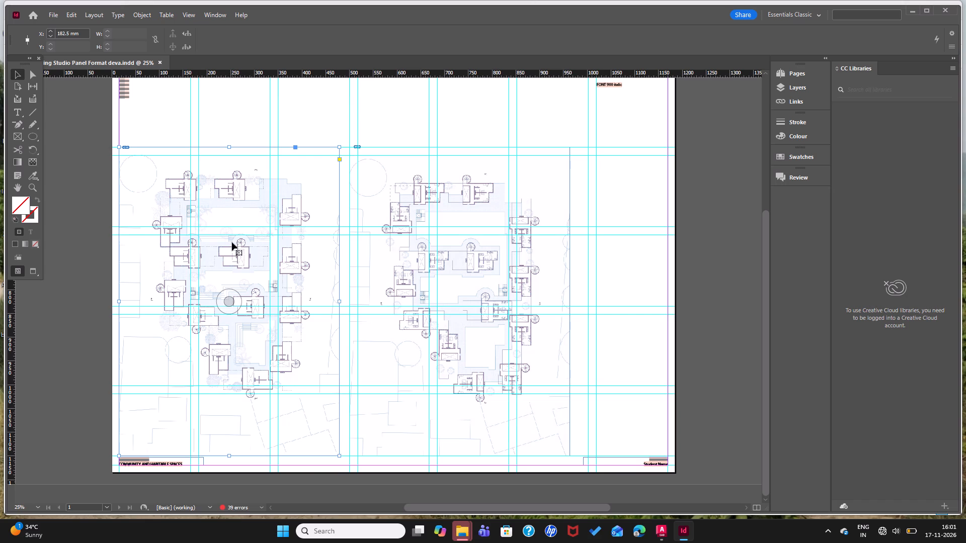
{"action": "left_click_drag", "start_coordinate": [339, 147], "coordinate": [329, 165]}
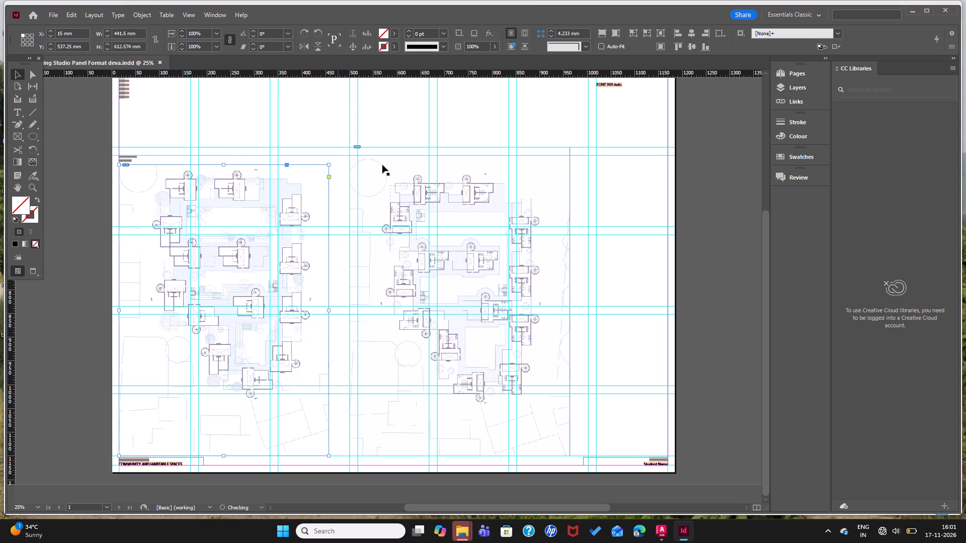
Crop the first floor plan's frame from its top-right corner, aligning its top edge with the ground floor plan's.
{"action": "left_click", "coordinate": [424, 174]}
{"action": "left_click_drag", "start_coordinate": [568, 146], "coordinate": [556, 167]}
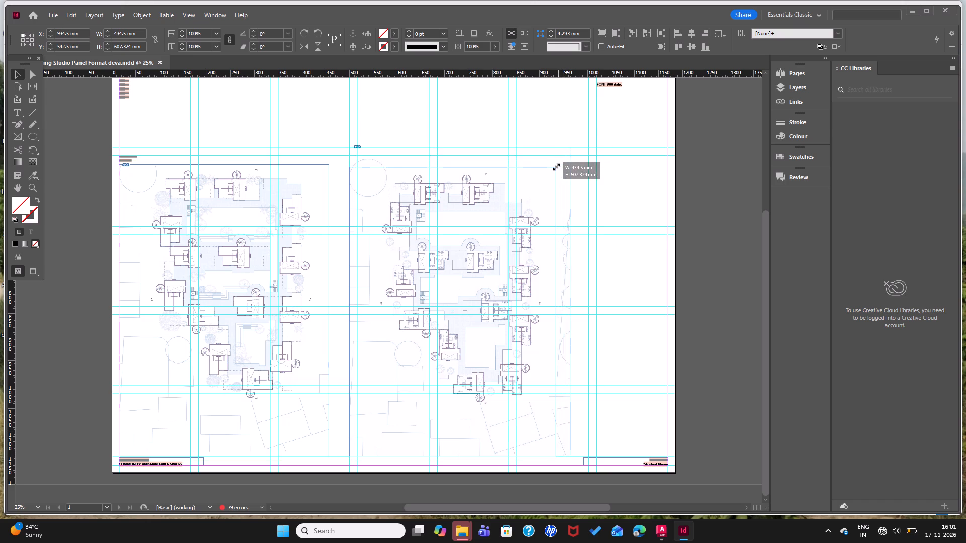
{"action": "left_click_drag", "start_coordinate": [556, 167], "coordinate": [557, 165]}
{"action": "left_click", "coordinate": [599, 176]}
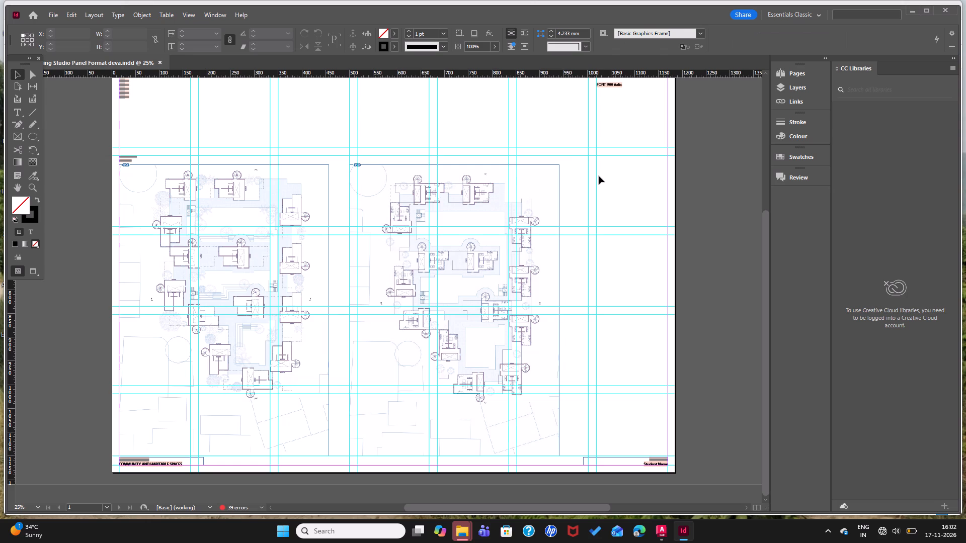
Undo the cropping, scaling and repositioning of both floor plans, back to before the ground floor plan was scaled down.
{"action": "key", "text": "ctrl+z"}
{"action": "key", "text": "ctrl+z"}
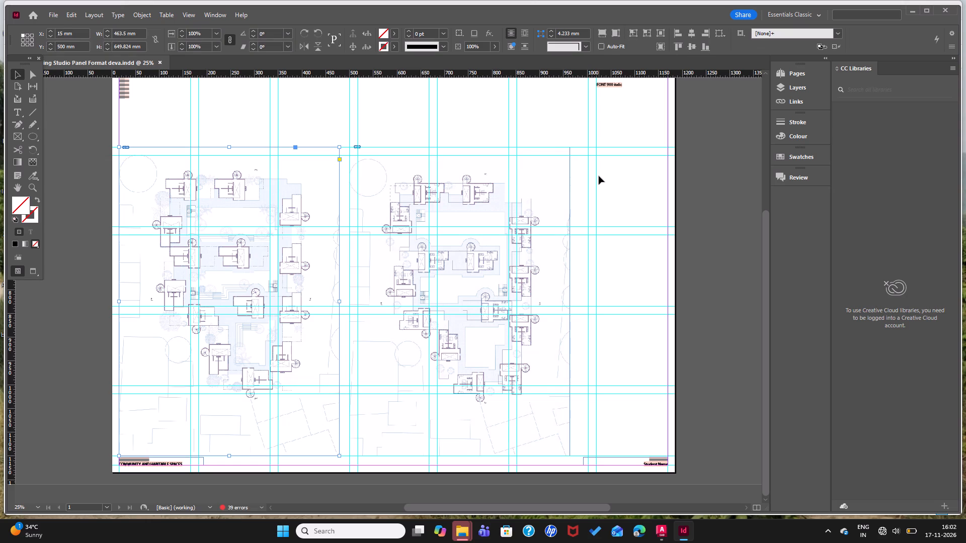
{"action": "key", "text": "ctrl+z"}
{"action": "key", "text": "ctrl+z"}
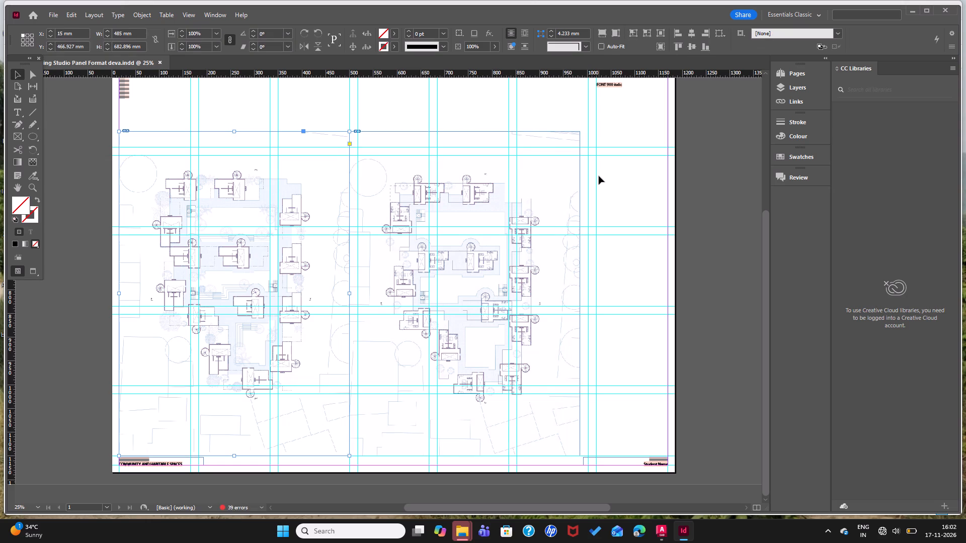
{"action": "key", "text": "ctrl+z"}
{"action": "key", "text": "ctrl+z"}
{"action": "key", "text": "ctrl+z"}
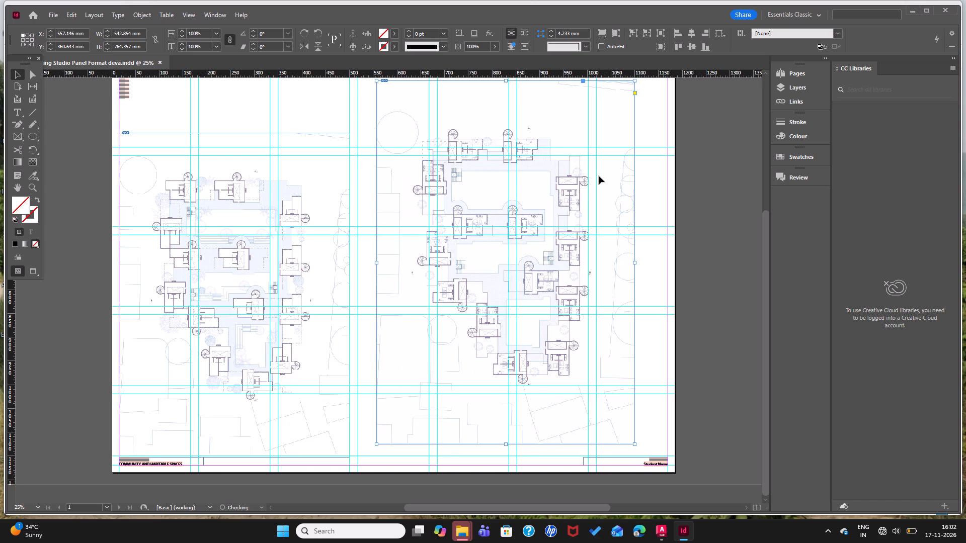
{"action": "key", "text": "ctrl+z"}
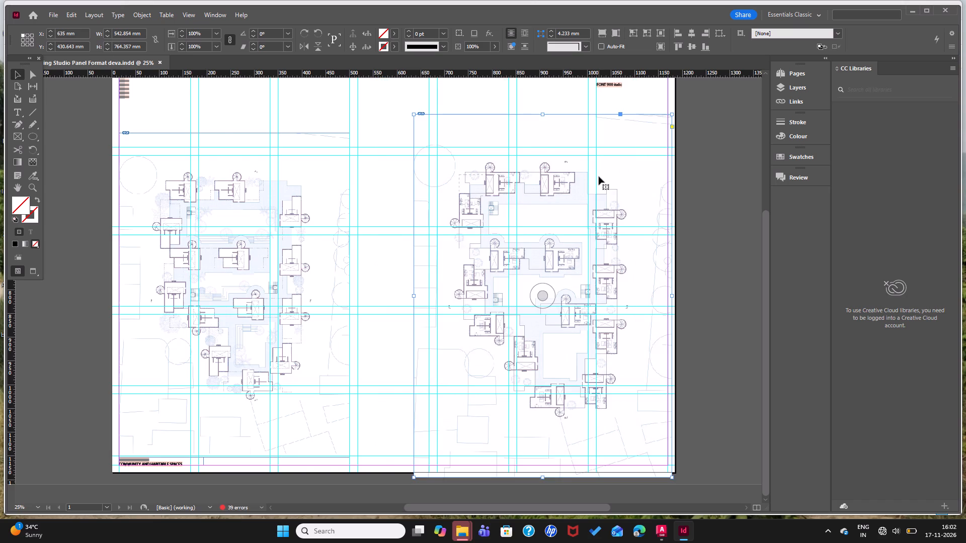
{"action": "key", "text": "ctrl+z"}
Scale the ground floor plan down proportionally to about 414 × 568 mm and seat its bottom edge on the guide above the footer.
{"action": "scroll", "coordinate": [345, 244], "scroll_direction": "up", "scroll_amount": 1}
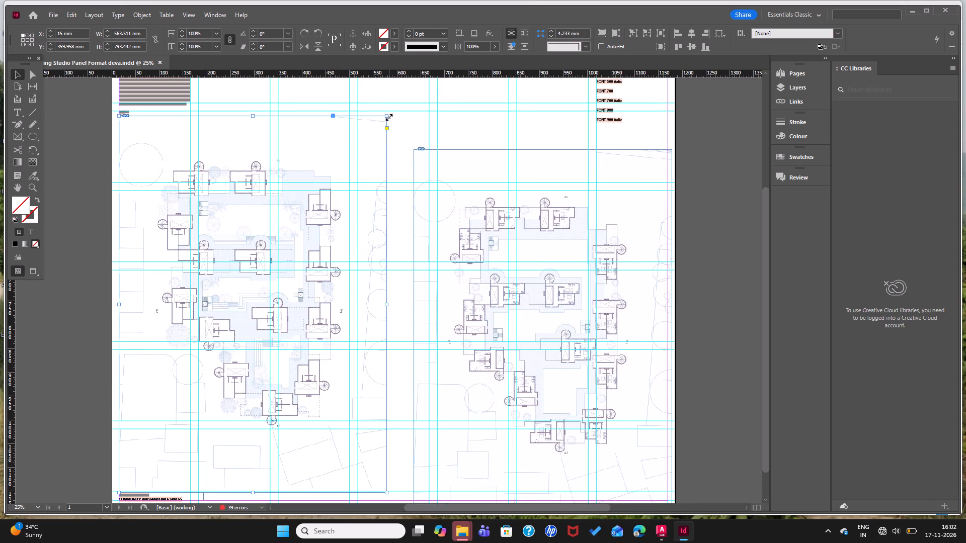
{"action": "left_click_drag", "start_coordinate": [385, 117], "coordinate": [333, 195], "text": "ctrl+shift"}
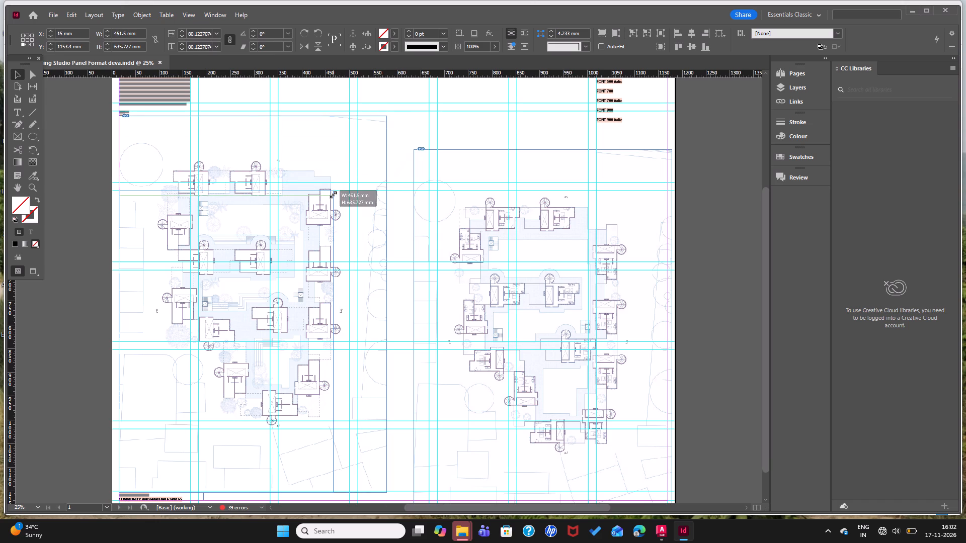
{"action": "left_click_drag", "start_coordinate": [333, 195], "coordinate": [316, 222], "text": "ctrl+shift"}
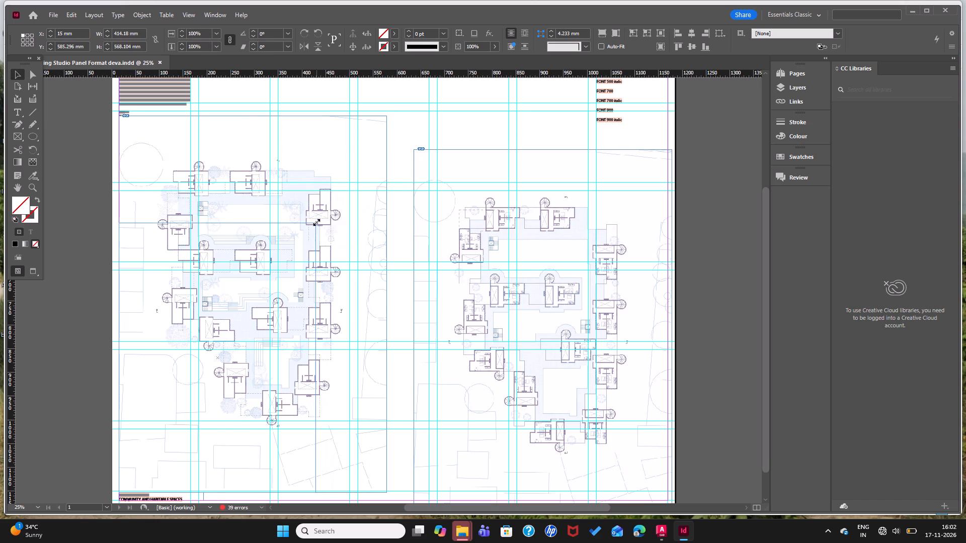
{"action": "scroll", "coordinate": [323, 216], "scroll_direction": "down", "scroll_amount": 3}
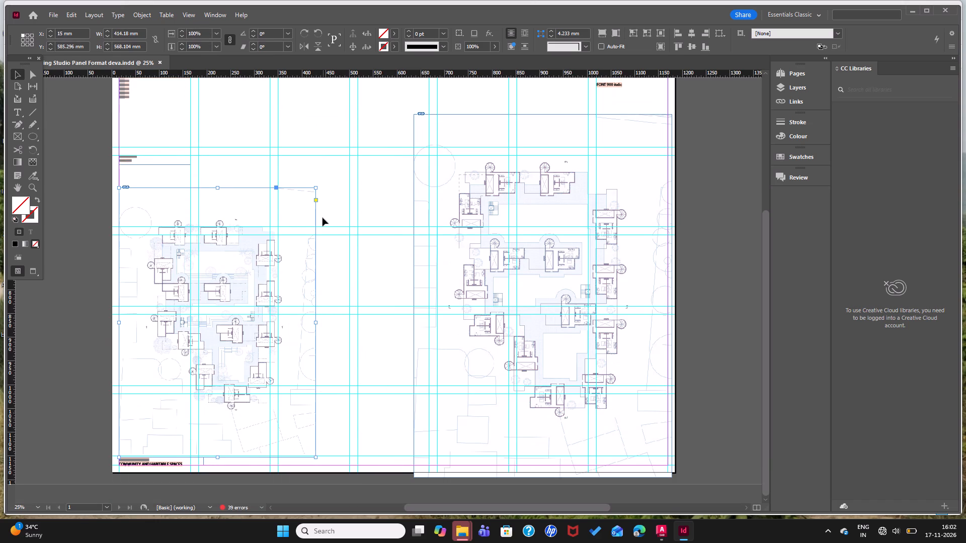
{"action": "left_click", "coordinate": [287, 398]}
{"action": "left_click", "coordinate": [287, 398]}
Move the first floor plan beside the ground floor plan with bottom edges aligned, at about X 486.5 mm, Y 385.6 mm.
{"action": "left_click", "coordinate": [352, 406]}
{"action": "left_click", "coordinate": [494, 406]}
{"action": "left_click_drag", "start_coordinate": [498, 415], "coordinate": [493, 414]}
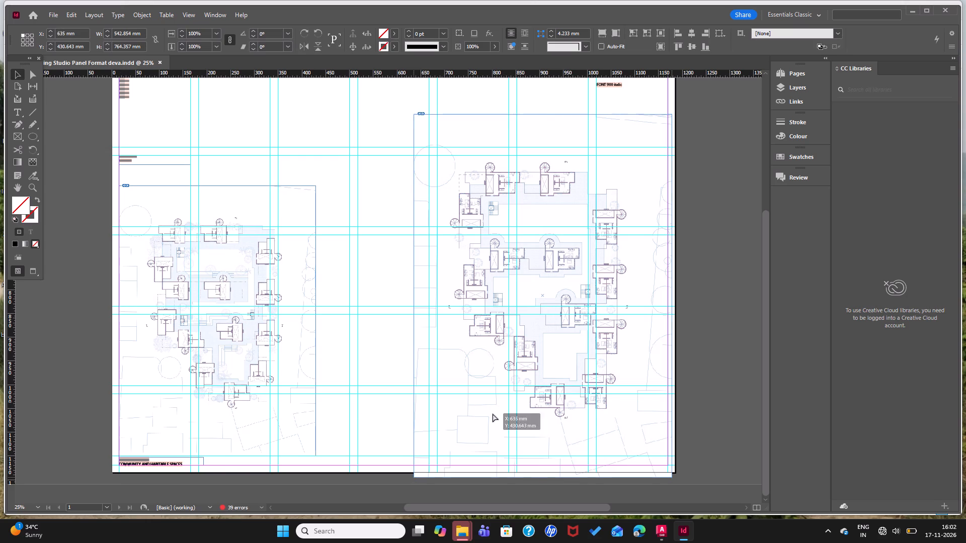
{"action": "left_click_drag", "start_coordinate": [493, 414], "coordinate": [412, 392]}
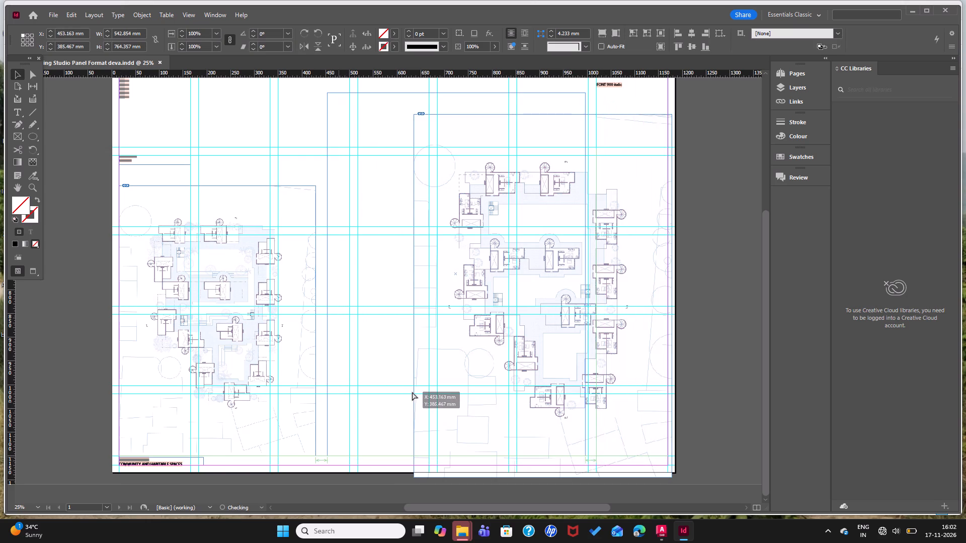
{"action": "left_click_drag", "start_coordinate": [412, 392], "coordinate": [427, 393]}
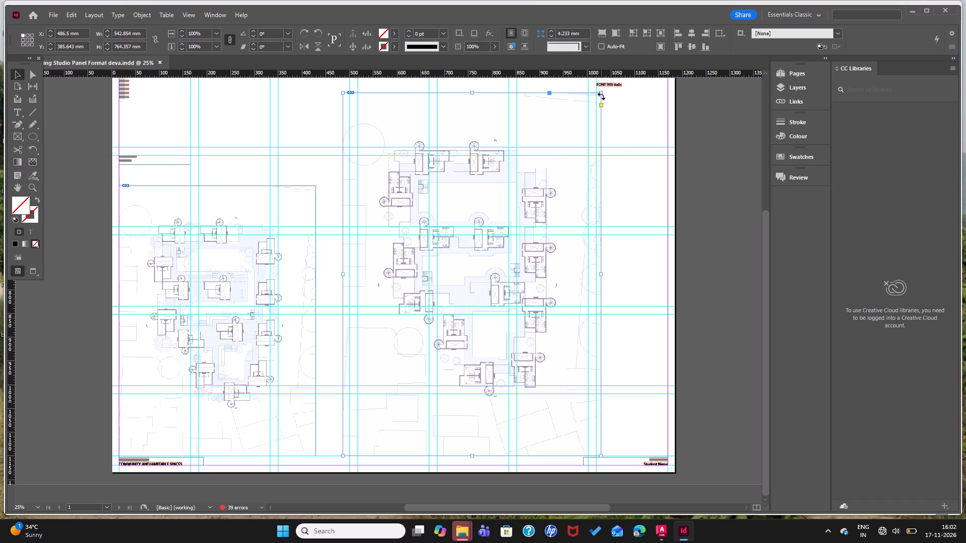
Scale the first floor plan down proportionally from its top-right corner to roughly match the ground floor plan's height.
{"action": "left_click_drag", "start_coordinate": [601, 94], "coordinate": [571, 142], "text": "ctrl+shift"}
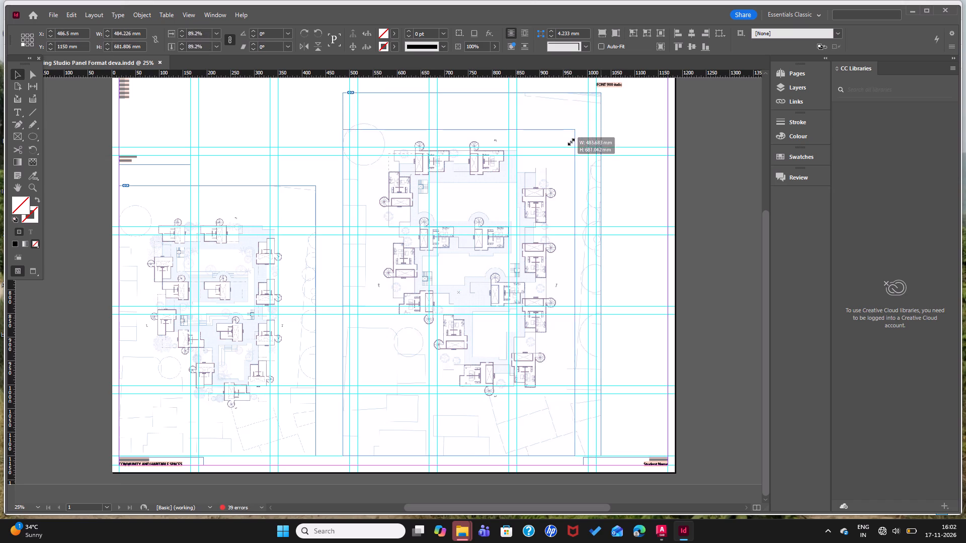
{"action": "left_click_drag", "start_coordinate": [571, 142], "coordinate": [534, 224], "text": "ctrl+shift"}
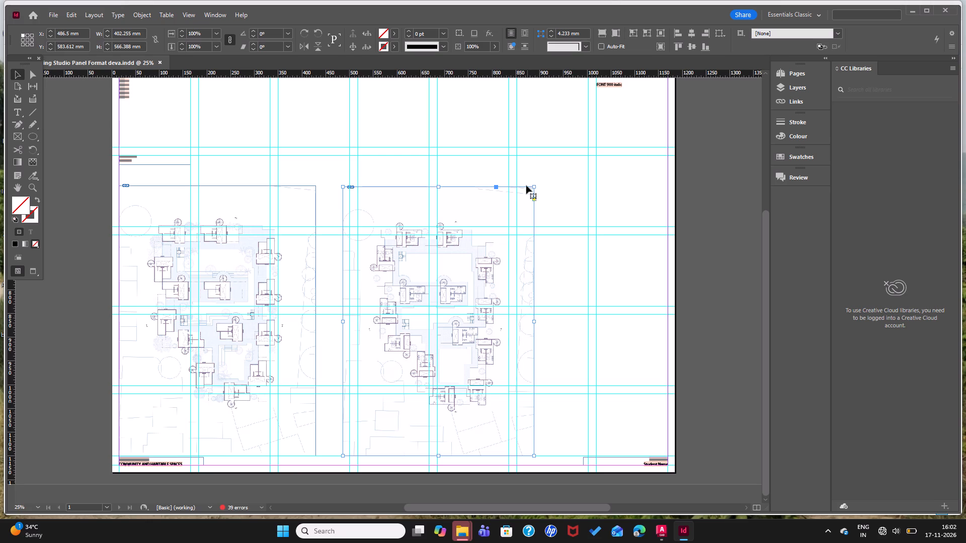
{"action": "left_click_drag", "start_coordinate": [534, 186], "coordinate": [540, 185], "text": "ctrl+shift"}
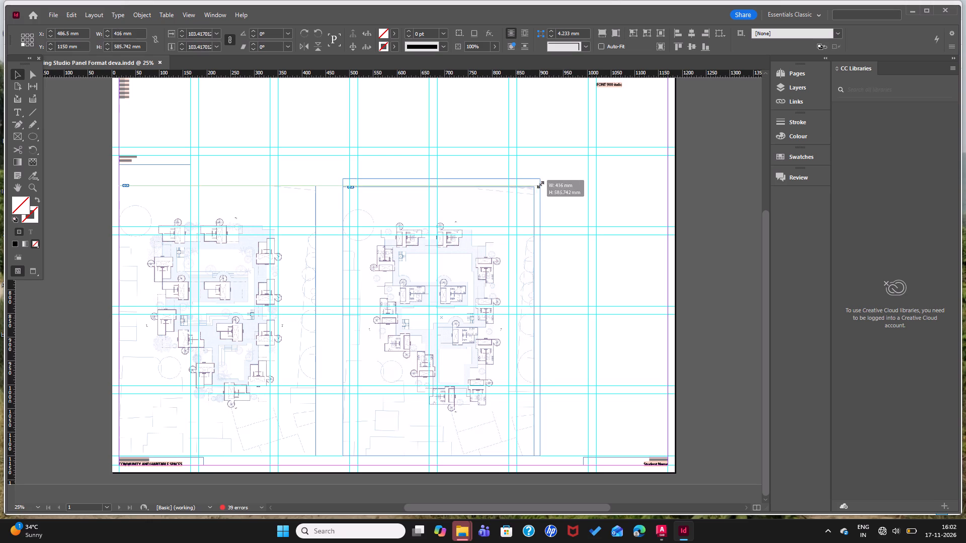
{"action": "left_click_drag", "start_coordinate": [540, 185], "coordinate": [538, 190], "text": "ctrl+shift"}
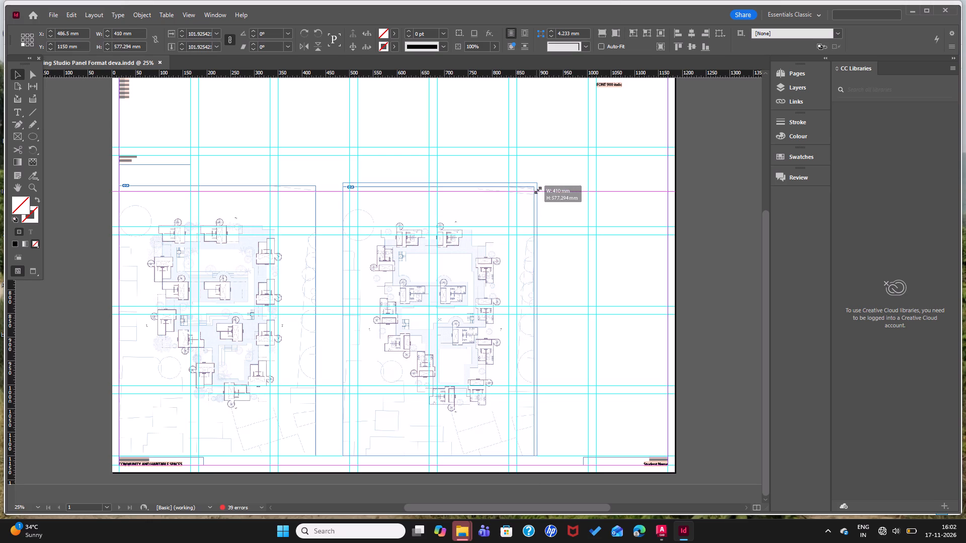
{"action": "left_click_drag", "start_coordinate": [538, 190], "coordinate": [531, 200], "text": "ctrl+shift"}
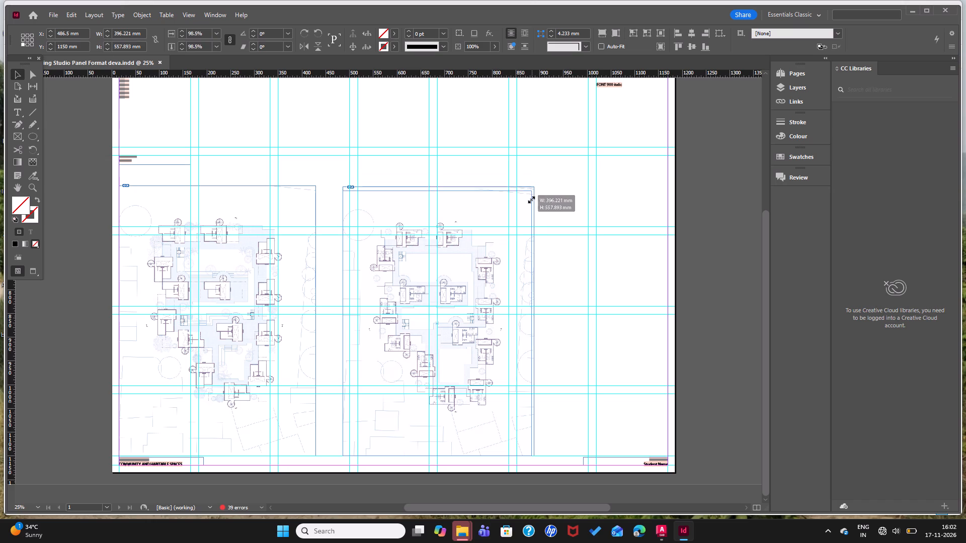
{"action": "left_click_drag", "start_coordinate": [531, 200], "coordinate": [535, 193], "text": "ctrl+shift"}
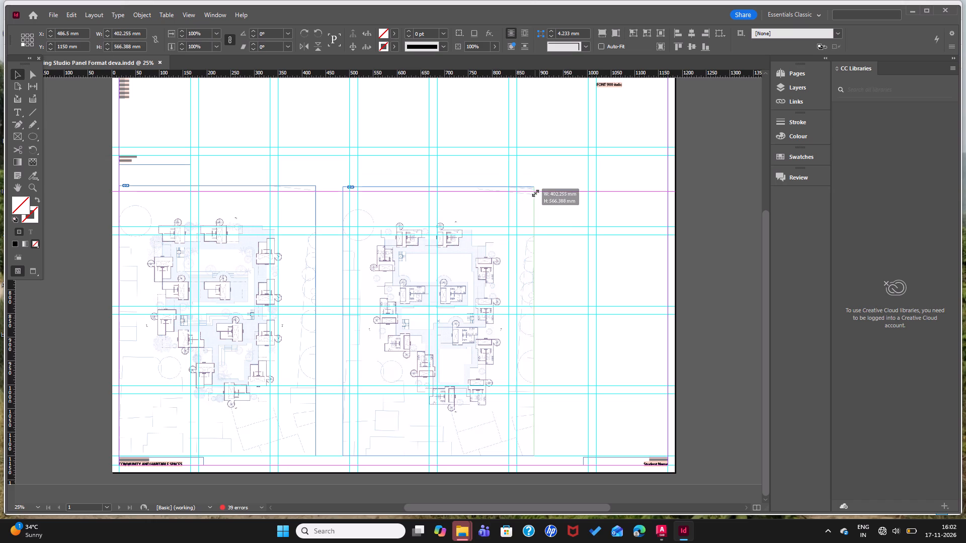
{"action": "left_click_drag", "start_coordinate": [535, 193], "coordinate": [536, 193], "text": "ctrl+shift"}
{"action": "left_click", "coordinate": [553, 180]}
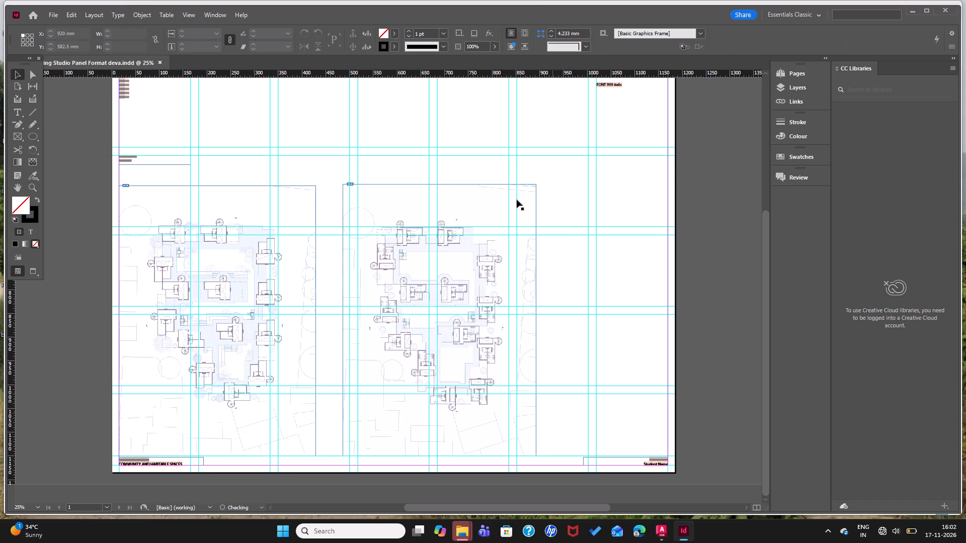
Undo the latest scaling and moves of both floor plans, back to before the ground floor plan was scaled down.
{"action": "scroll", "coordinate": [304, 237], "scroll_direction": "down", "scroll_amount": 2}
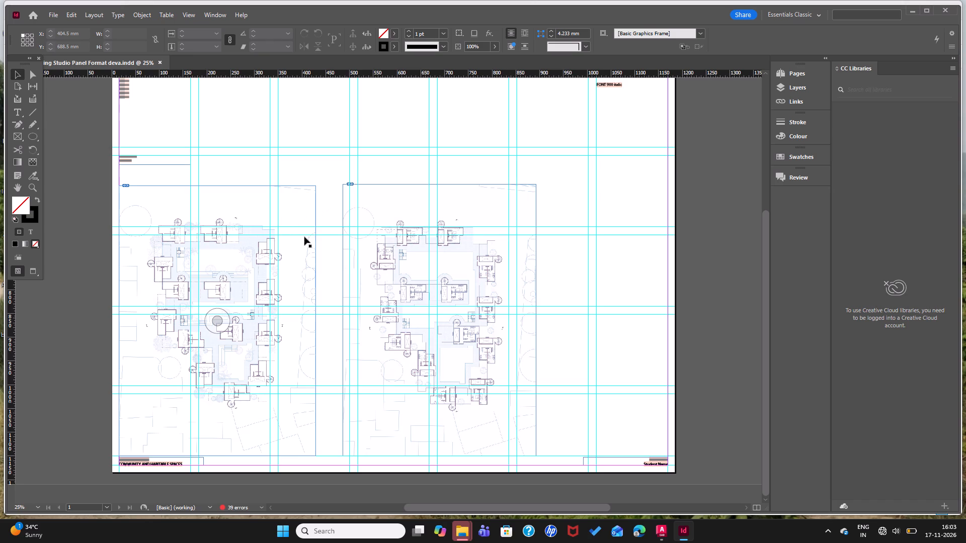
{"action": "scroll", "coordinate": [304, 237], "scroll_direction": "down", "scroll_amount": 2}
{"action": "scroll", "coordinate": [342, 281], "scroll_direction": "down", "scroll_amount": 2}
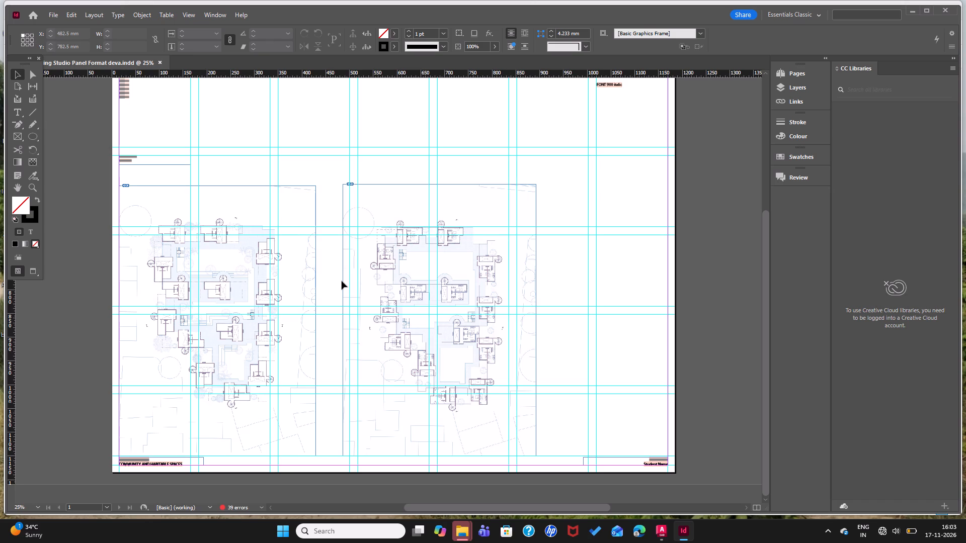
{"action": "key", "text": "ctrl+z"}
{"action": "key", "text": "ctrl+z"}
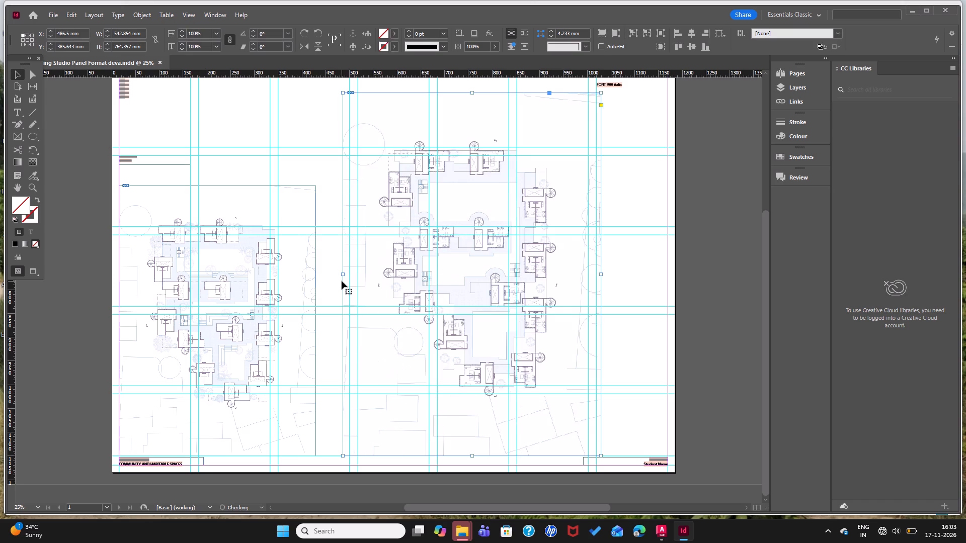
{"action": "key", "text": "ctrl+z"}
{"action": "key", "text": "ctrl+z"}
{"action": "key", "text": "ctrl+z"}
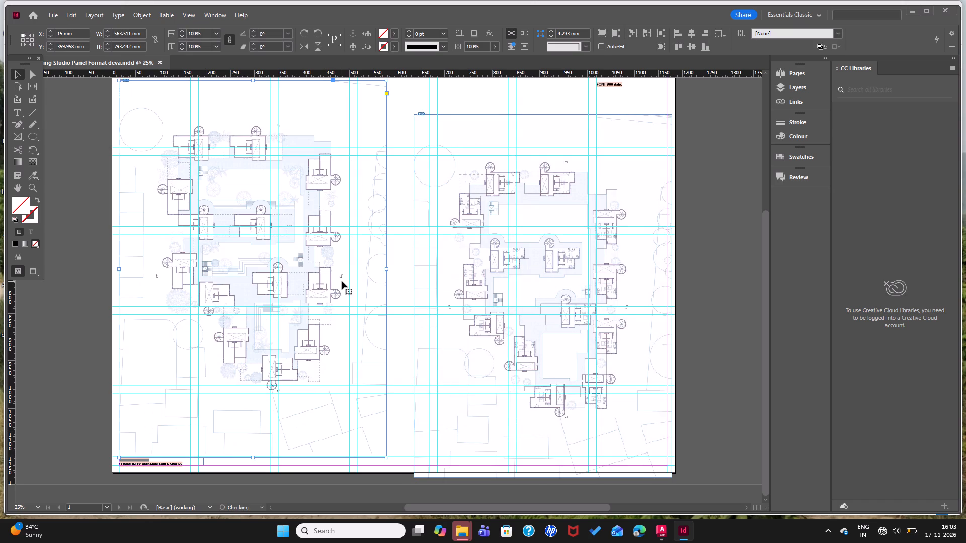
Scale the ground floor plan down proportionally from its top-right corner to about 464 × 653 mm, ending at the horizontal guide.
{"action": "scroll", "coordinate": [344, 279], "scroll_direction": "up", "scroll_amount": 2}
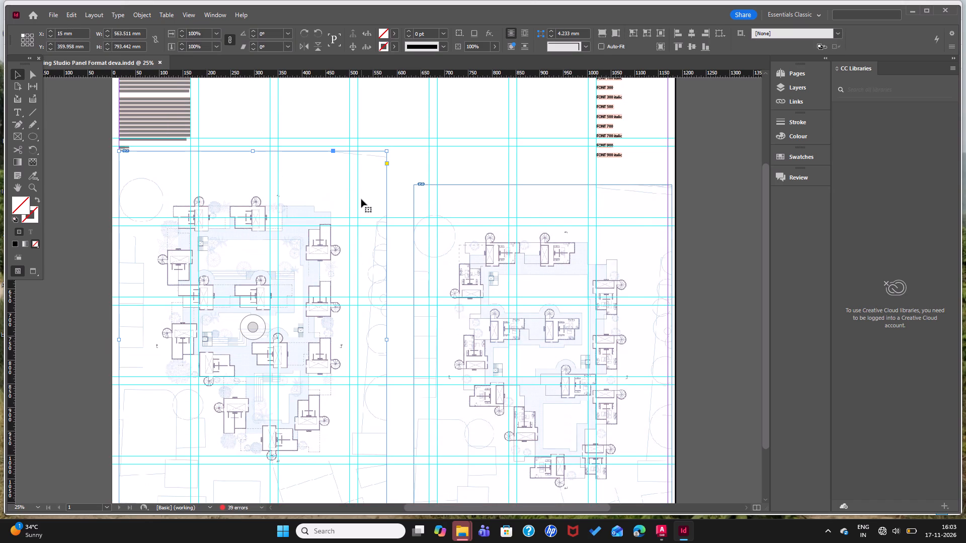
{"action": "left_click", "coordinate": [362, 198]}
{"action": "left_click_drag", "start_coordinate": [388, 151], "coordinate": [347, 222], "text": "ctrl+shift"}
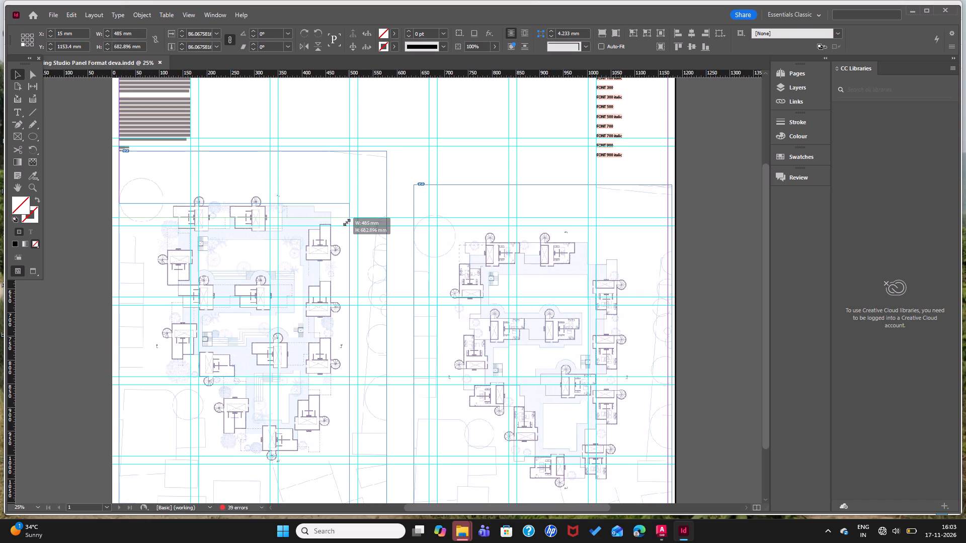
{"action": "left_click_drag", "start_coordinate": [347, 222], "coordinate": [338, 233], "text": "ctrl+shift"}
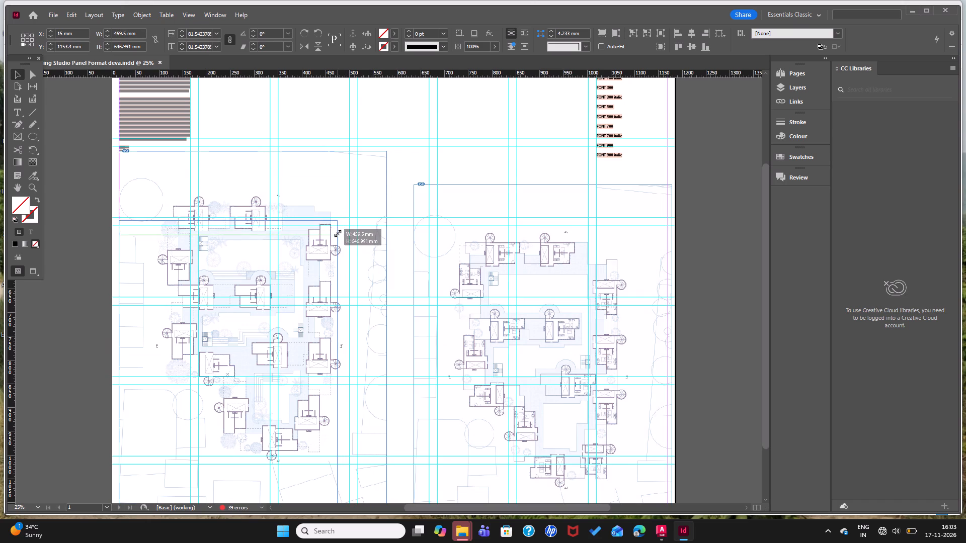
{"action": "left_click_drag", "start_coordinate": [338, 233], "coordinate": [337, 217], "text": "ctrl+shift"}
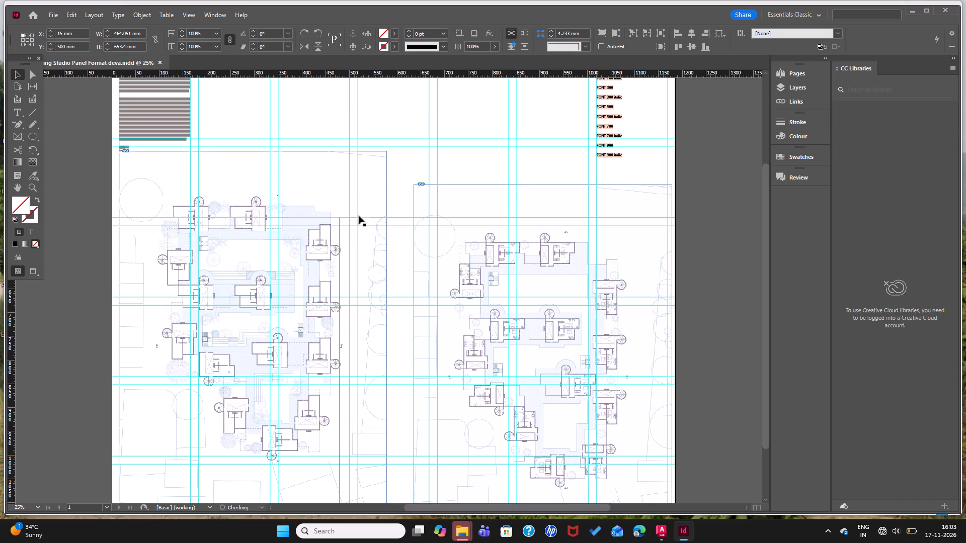
Move the first floor plan beside the ground floor plan, to about X 500 mm, with its bottom edge near the footer guide.
{"action": "left_click", "coordinate": [420, 203]}
{"action": "scroll", "coordinate": [425, 210], "scroll_direction": "down", "scroll_amount": 4}
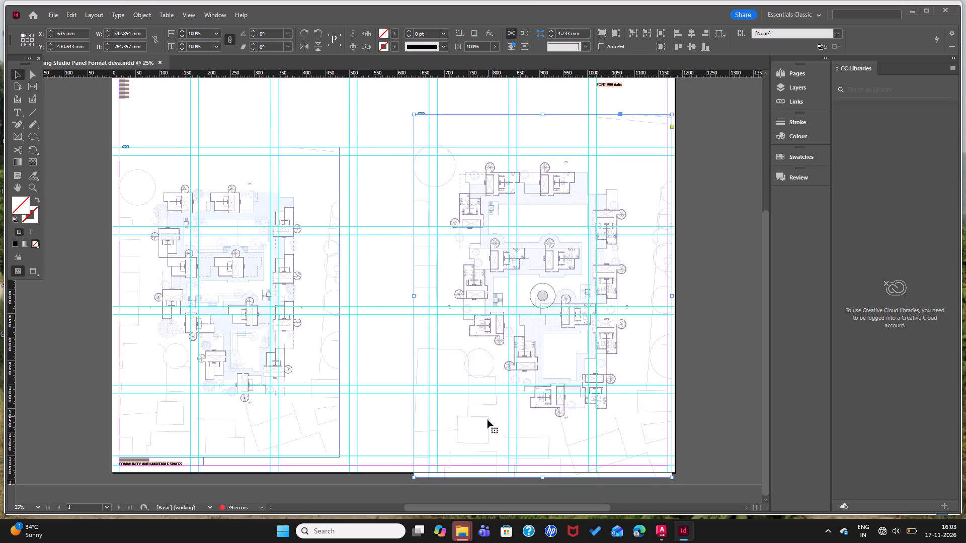
{"action": "left_click_drag", "start_coordinate": [488, 420], "coordinate": [424, 397]}
Move the ground floor plan up slightly to Y 496.6 mm so its bottom edge sits on the footer guide.
{"action": "left_click", "coordinate": [319, 407]}
{"action": "left_click", "coordinate": [324, 415]}
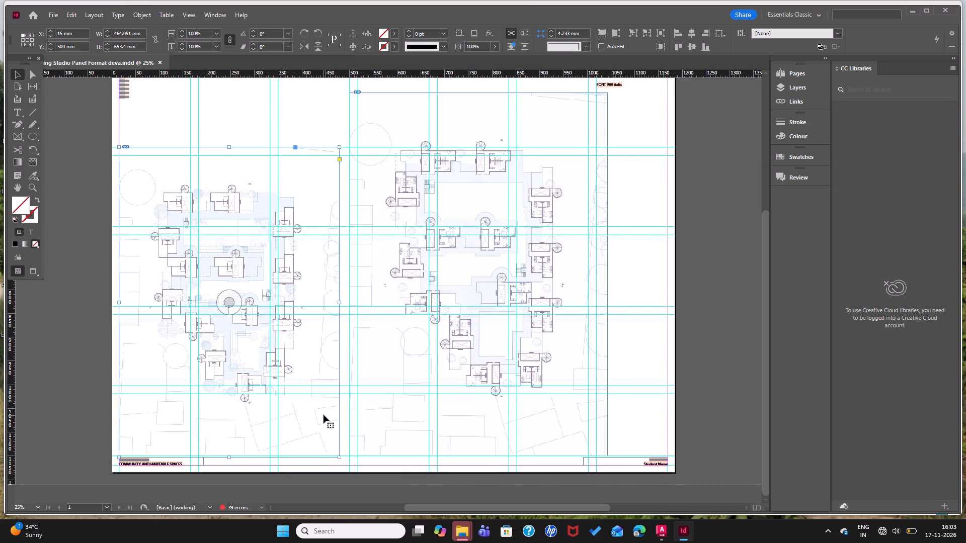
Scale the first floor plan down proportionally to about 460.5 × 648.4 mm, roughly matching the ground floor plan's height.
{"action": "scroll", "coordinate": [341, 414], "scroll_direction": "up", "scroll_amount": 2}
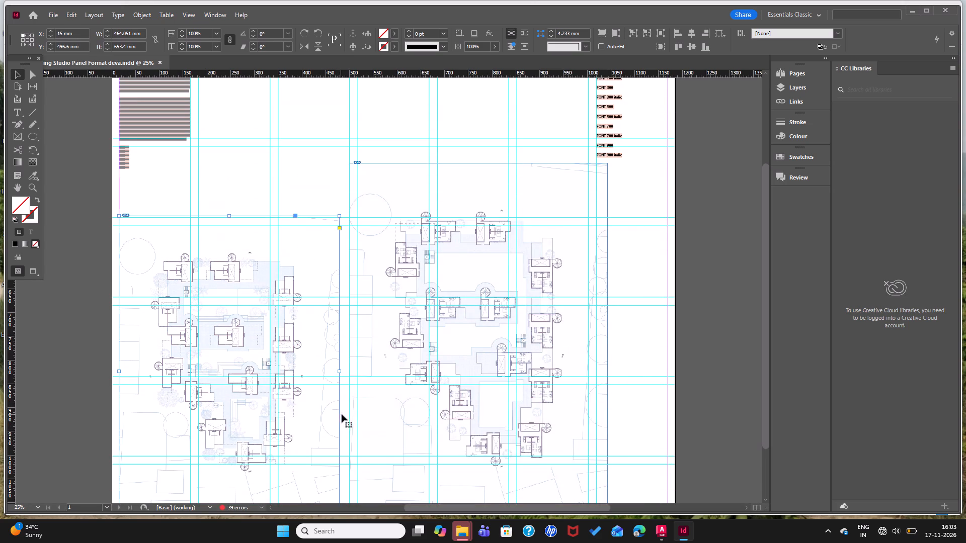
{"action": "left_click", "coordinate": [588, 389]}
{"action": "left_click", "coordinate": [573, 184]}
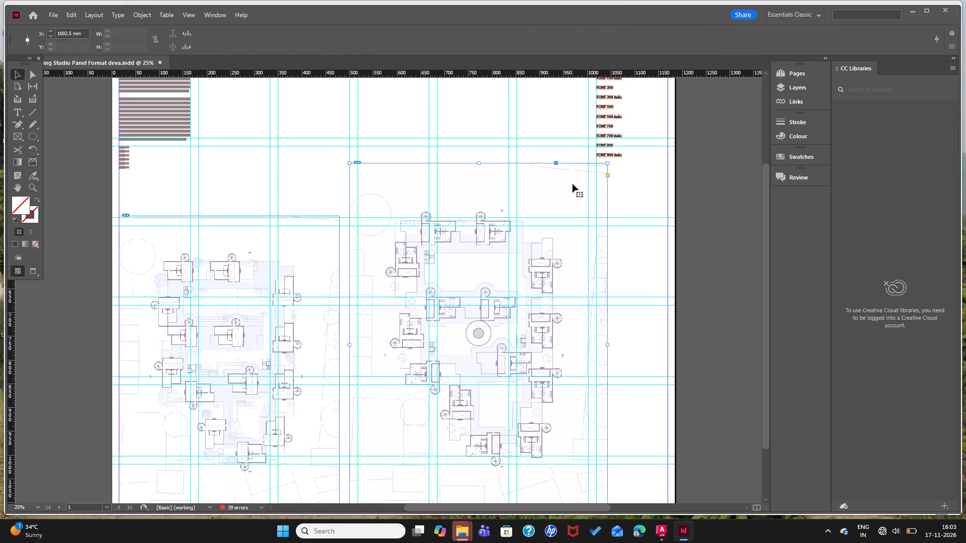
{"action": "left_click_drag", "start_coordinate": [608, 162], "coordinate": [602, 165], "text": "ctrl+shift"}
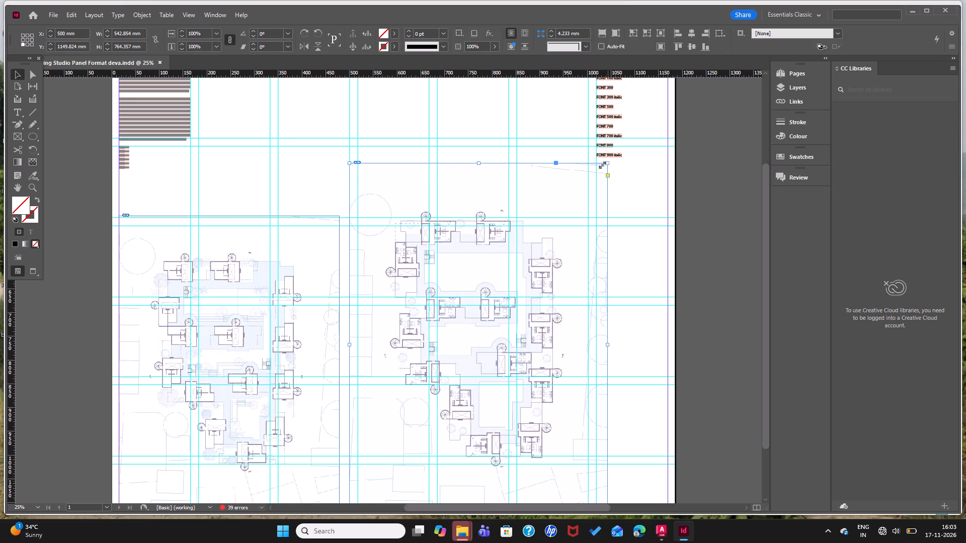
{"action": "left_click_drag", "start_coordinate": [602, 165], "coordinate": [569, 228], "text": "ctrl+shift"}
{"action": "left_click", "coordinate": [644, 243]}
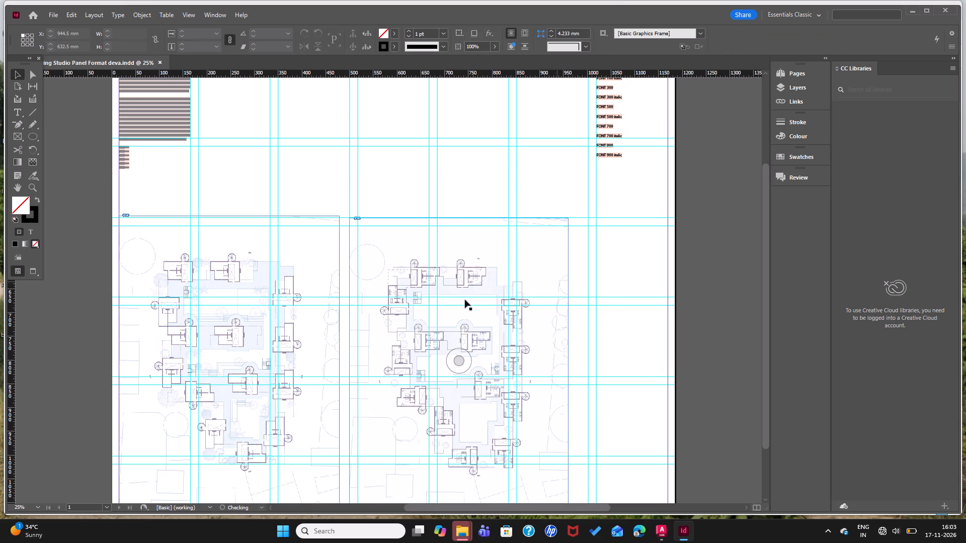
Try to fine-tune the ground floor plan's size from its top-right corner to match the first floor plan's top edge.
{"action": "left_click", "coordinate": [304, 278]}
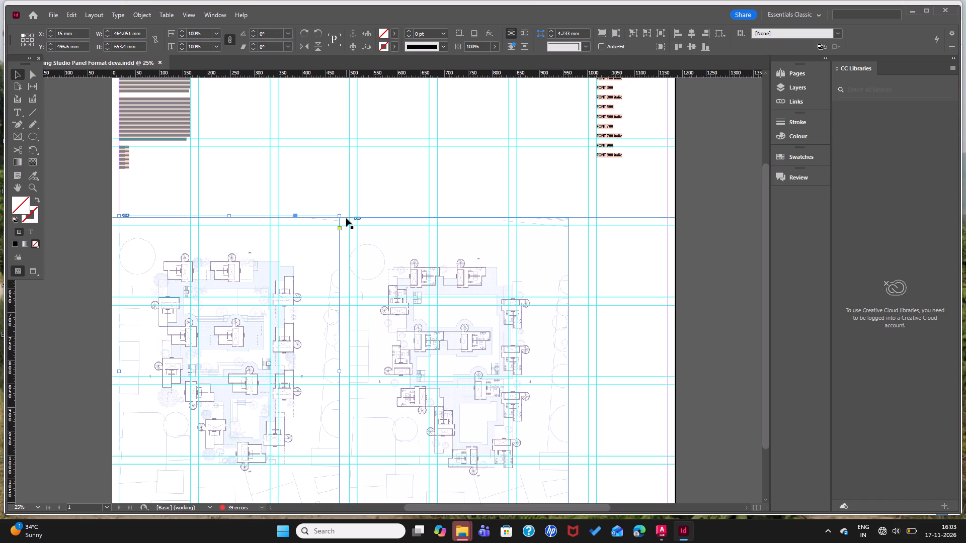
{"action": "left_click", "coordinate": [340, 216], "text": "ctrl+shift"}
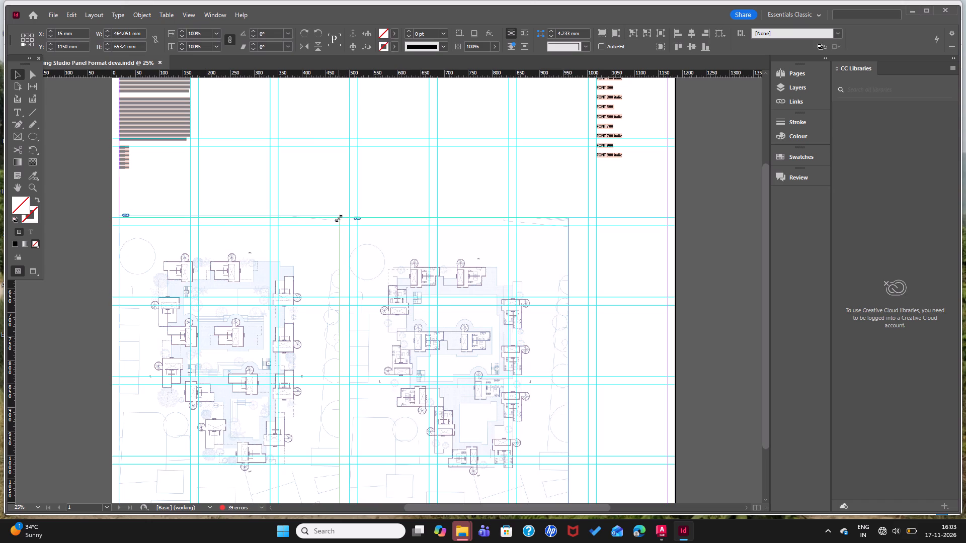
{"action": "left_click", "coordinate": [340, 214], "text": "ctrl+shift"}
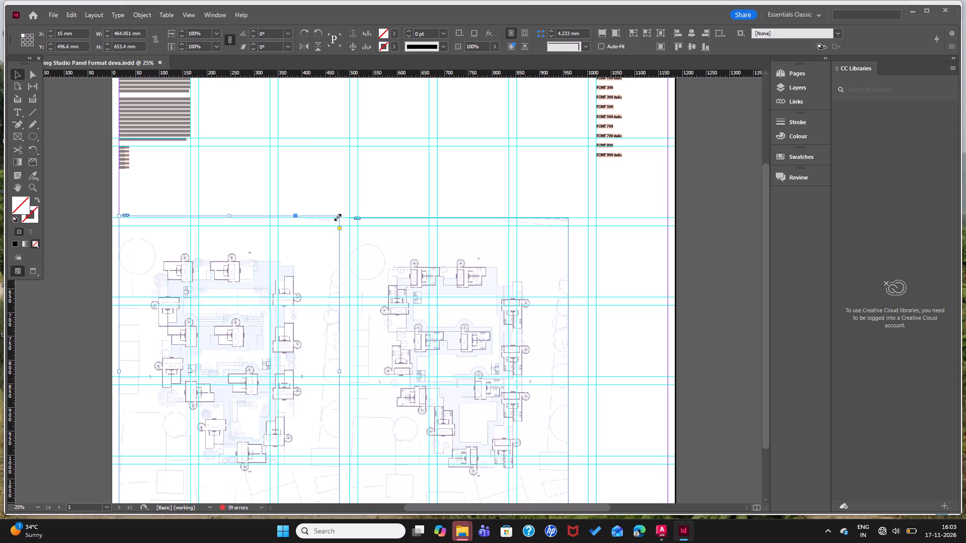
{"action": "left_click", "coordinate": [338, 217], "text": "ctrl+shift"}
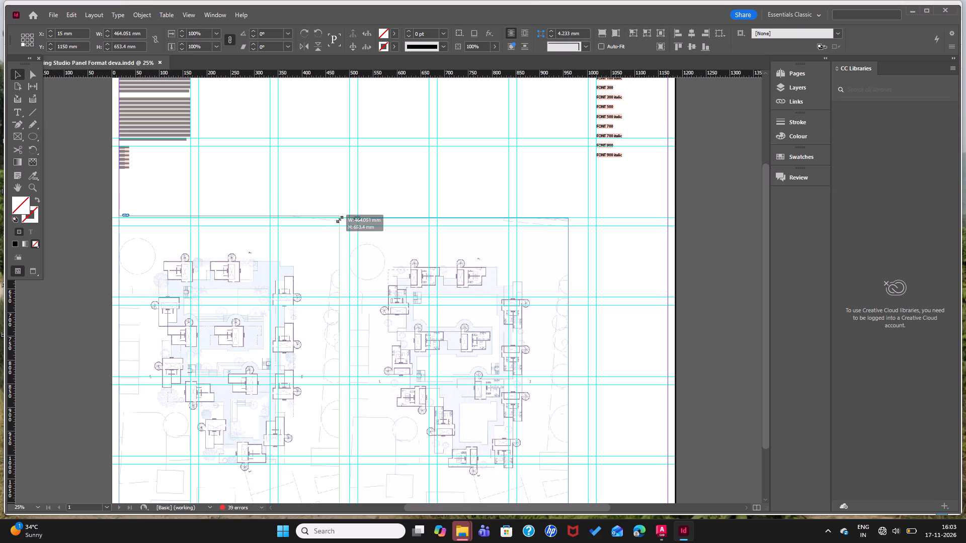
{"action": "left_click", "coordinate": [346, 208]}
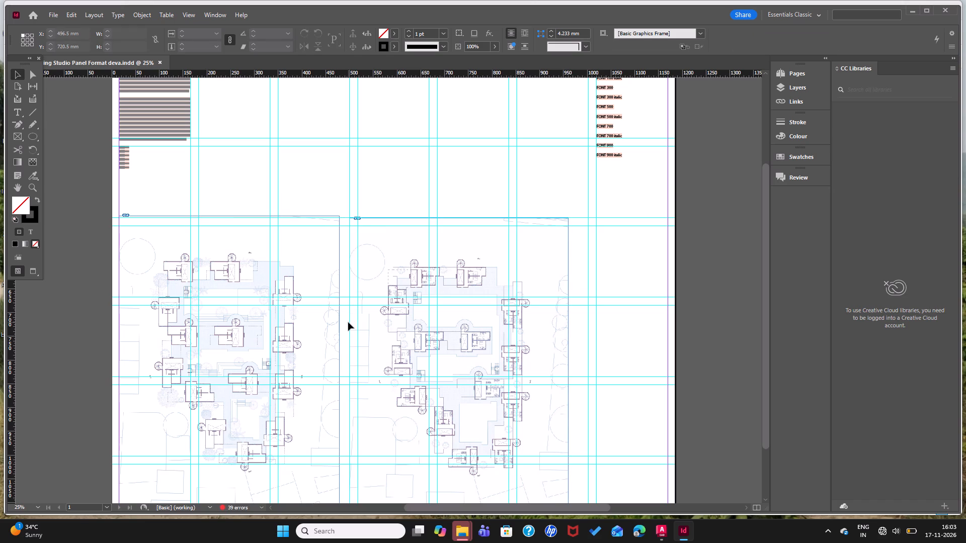
Scale the ground floor plan down proportionally from its top-right corner to about 396 × 557.5 mm.
{"action": "scroll", "coordinate": [348, 322], "scroll_direction": "down", "scroll_amount": 3}
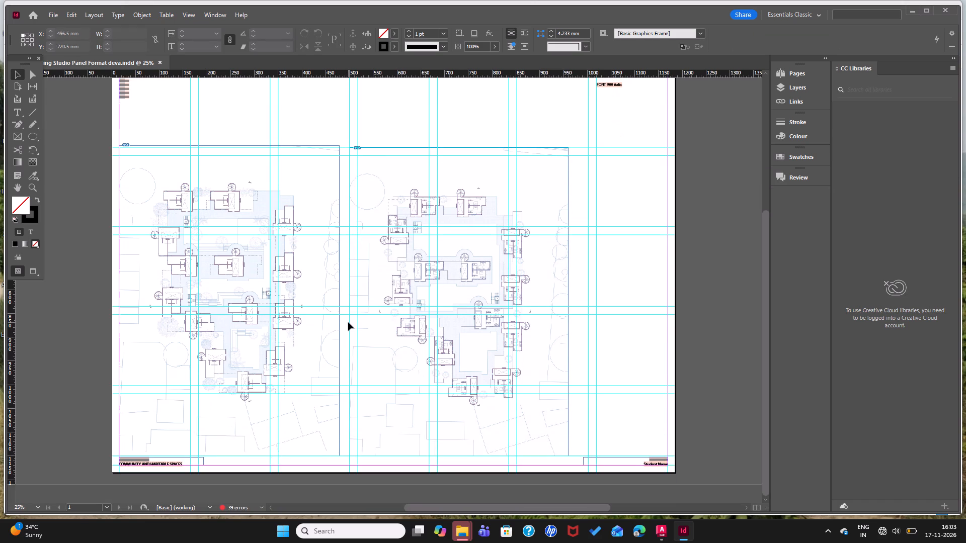
{"action": "scroll", "coordinate": [348, 322], "scroll_direction": "up", "scroll_amount": 2}
{"action": "scroll", "coordinate": [348, 322], "scroll_direction": "down", "scroll_amount": 2}
{"action": "left_click", "coordinate": [324, 332]}
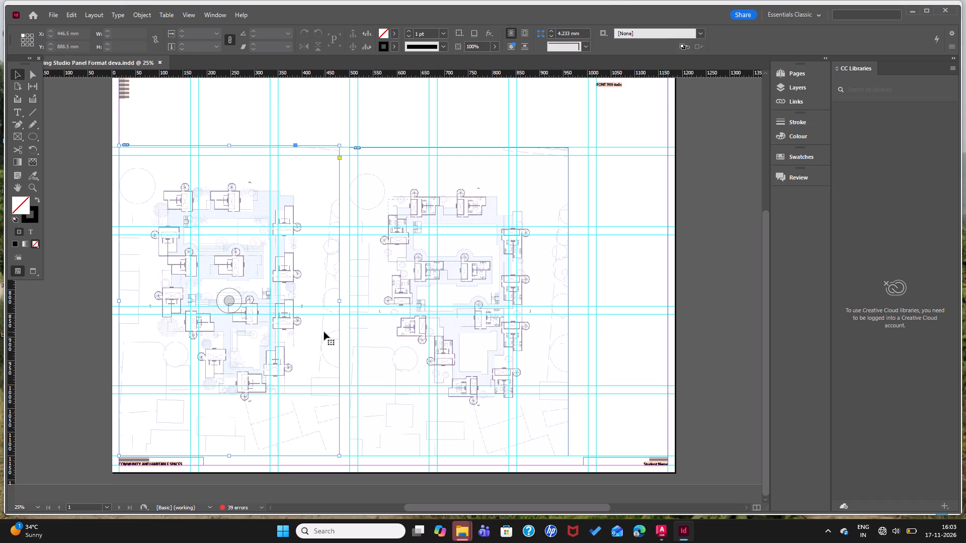
{"action": "left_click_drag", "start_coordinate": [339, 146], "coordinate": [310, 177], "text": "ctrl+shift"}
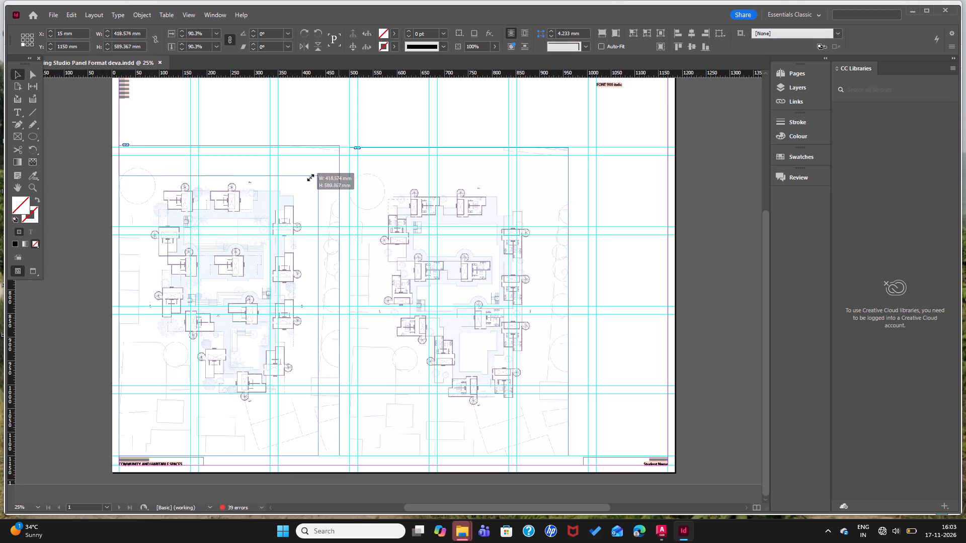
{"action": "left_click_drag", "start_coordinate": [310, 177], "coordinate": [302, 191], "text": "ctrl+shift"}
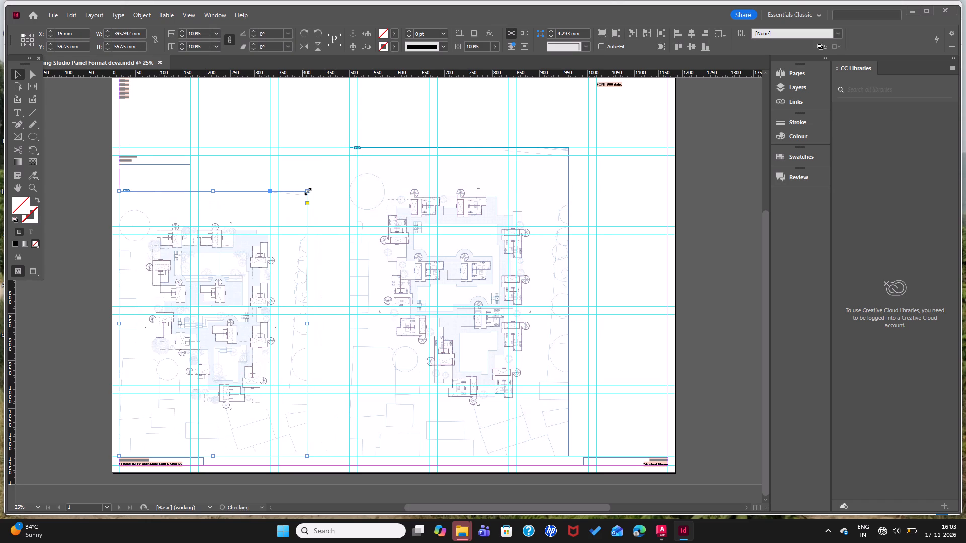
Scale the first floor plan down proportionally to about 396 × 557 mm, with its top edge level with the ground floor plan's.
{"action": "left_click", "coordinate": [464, 177]}
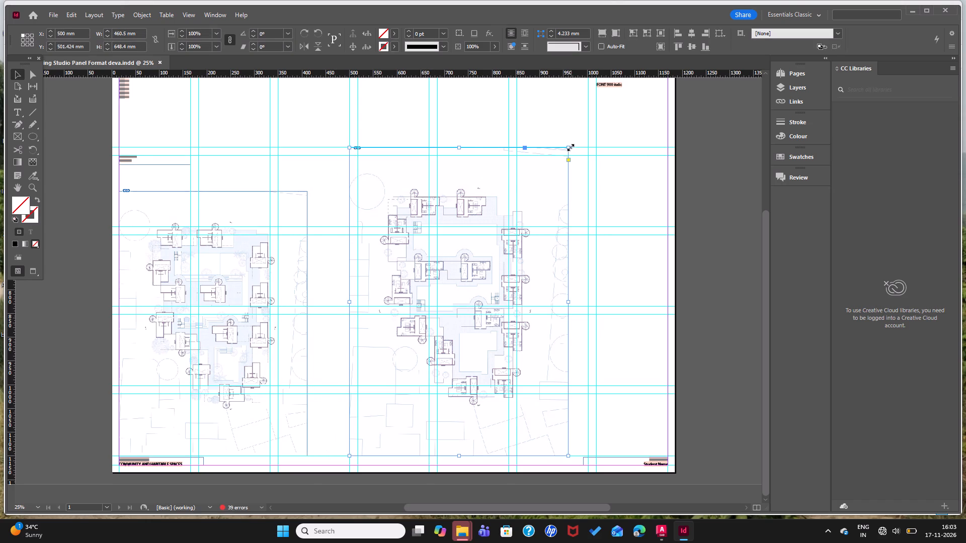
{"action": "left_click_drag", "start_coordinate": [568, 148], "coordinate": [541, 196], "text": "ctrl+shift"}
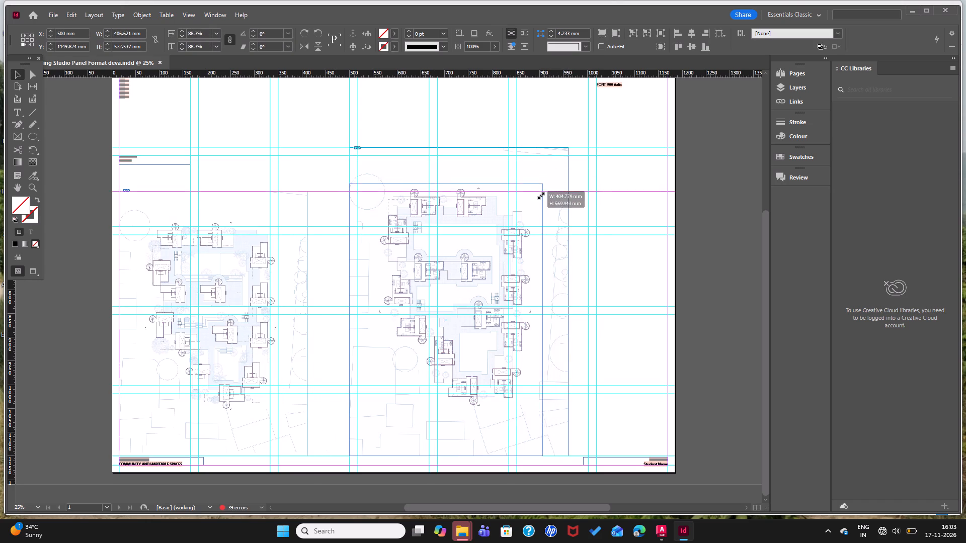
{"action": "left_click_drag", "start_coordinate": [541, 196], "coordinate": [541, 194], "text": "ctrl+shift"}
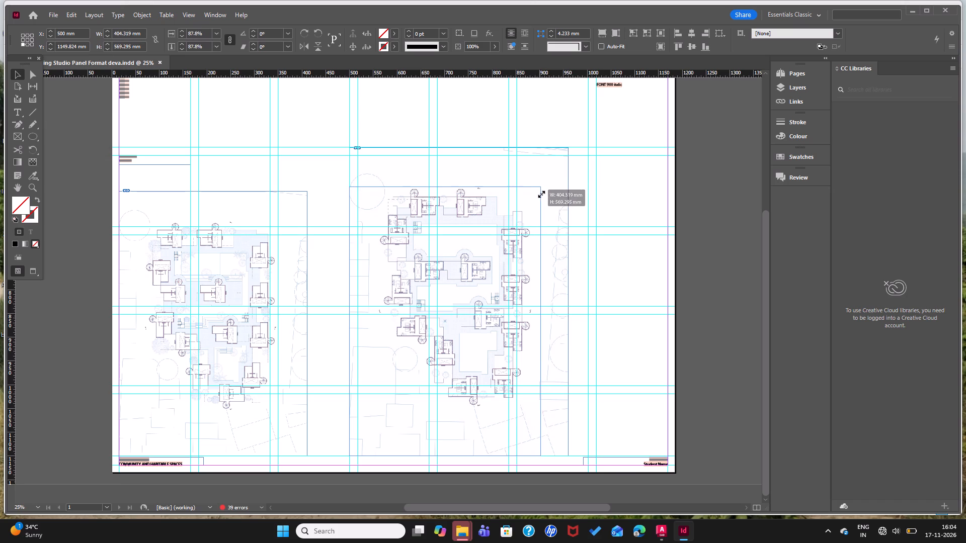
{"action": "left_click_drag", "start_coordinate": [541, 194], "coordinate": [478, 189], "text": "ctrl+shift"}
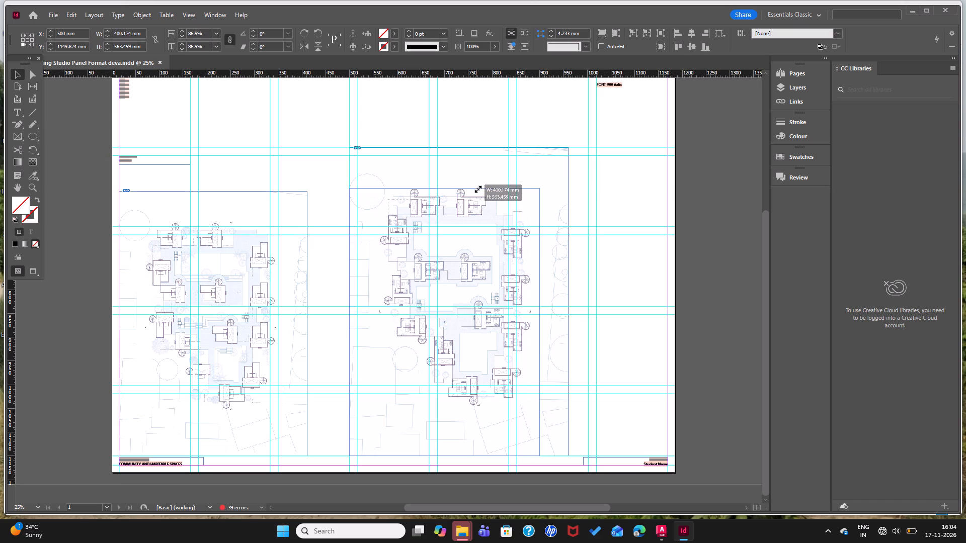
{"action": "left_click_drag", "start_coordinate": [478, 189], "coordinate": [477, 192], "text": "ctrl+shift"}
{"action": "left_click", "coordinate": [581, 168]}
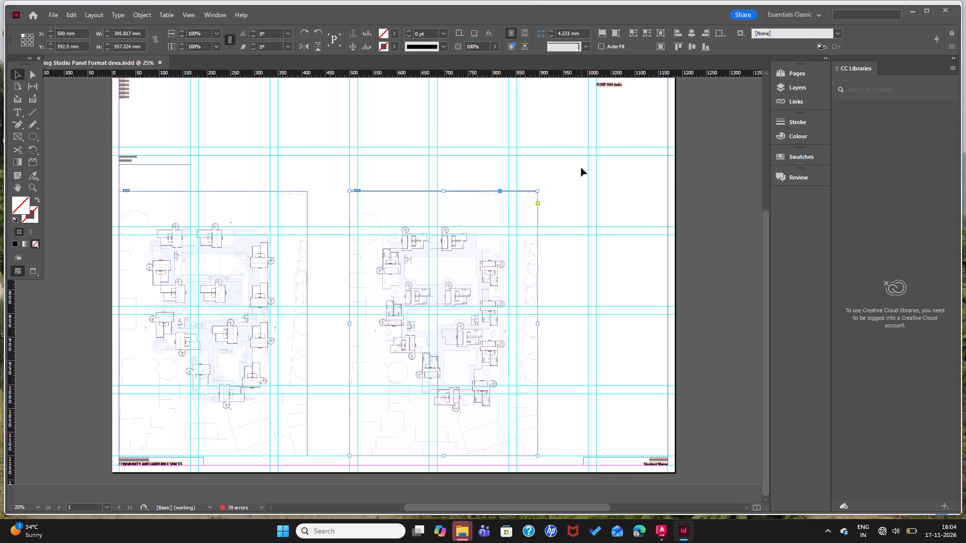
Move the first floor plan closer to the ground floor plan, to about X 456.7 mm, with its right edge on the column guide.
{"action": "left_click", "coordinate": [476, 206]}
{"action": "left_click_drag", "start_coordinate": [476, 206], "coordinate": [467, 207]}
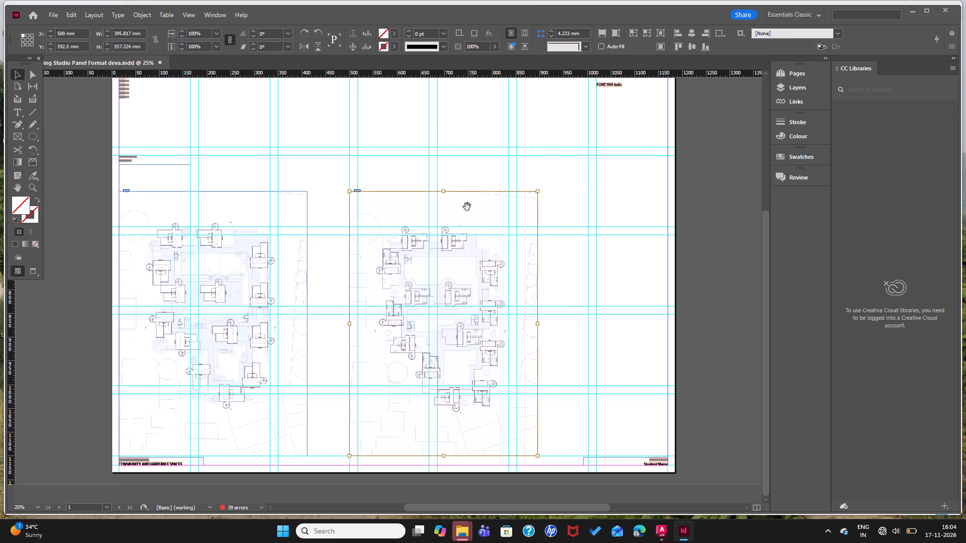
{"action": "left_click_drag", "start_coordinate": [467, 207], "coordinate": [460, 207]}
{"action": "left_click", "coordinate": [598, 211]}
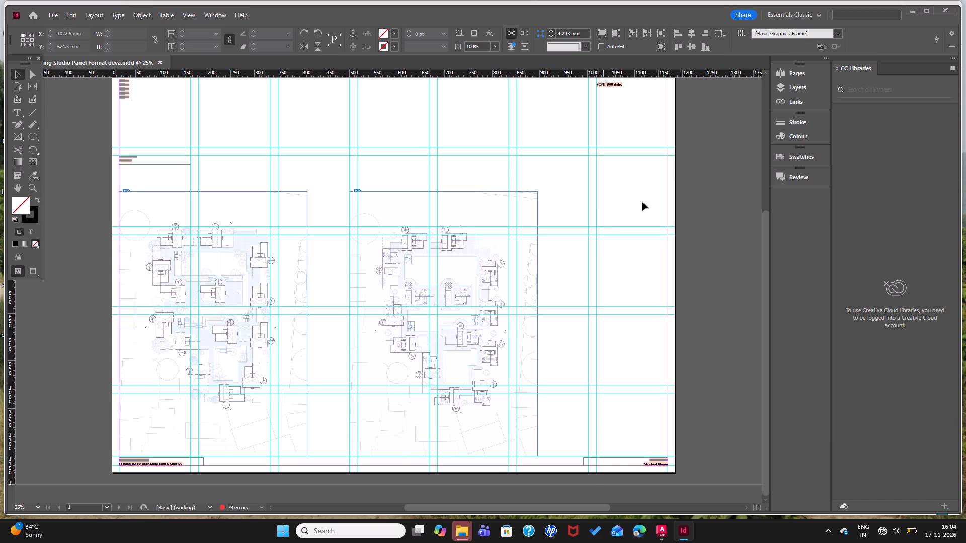
{"action": "left_click", "coordinate": [451, 226]}
{"action": "left_click", "coordinate": [494, 211]}
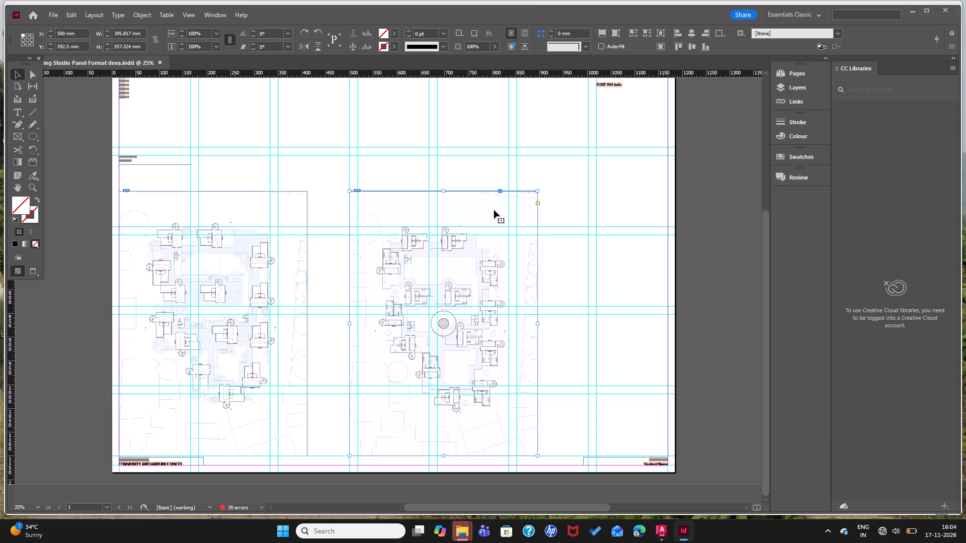
{"action": "left_click_drag", "start_coordinate": [492, 211], "coordinate": [469, 212]}
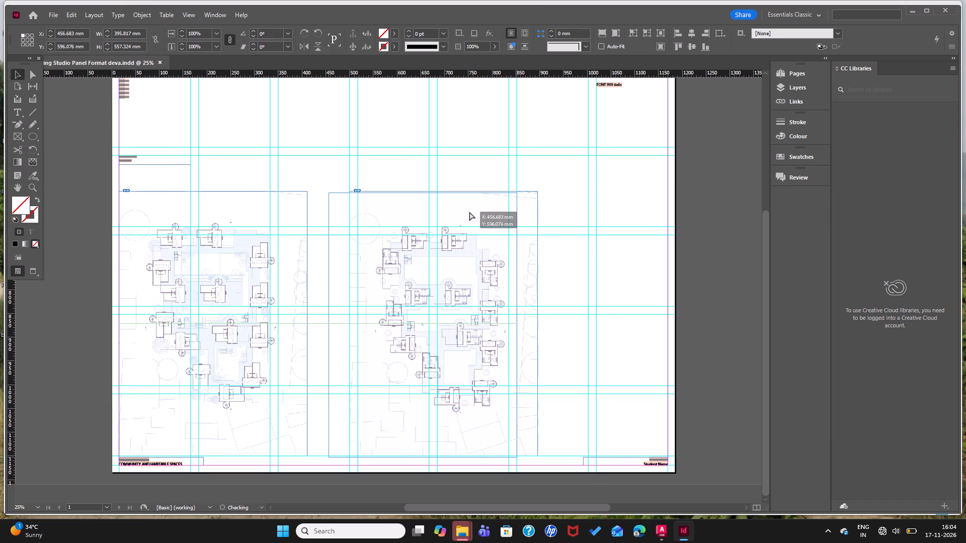
{"action": "left_click_drag", "start_coordinate": [469, 212], "coordinate": [468, 209]}
{"action": "left_click", "coordinate": [558, 208]}
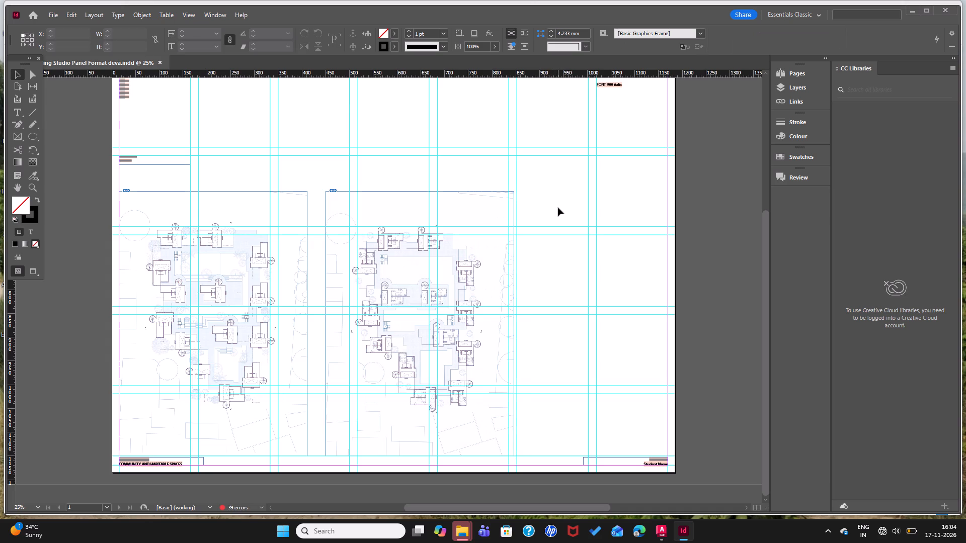
{"action": "left_click", "coordinate": [436, 193]}
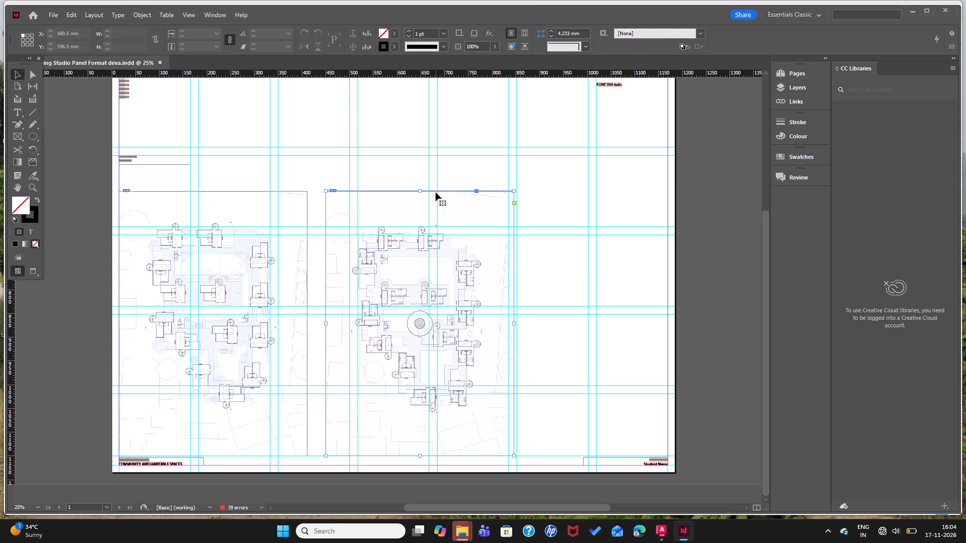
{"action": "left_click", "coordinate": [505, 195]}
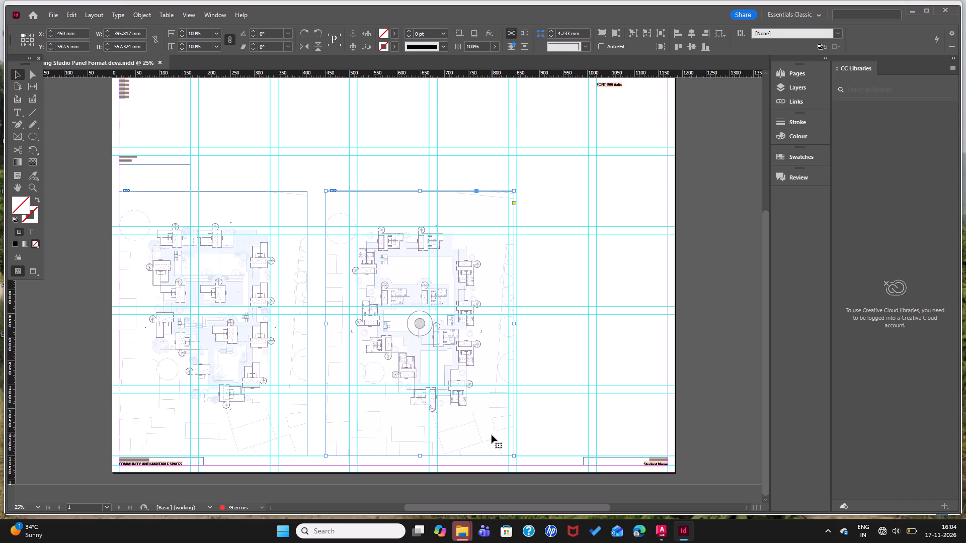
{"action": "left_click", "coordinate": [494, 435]}
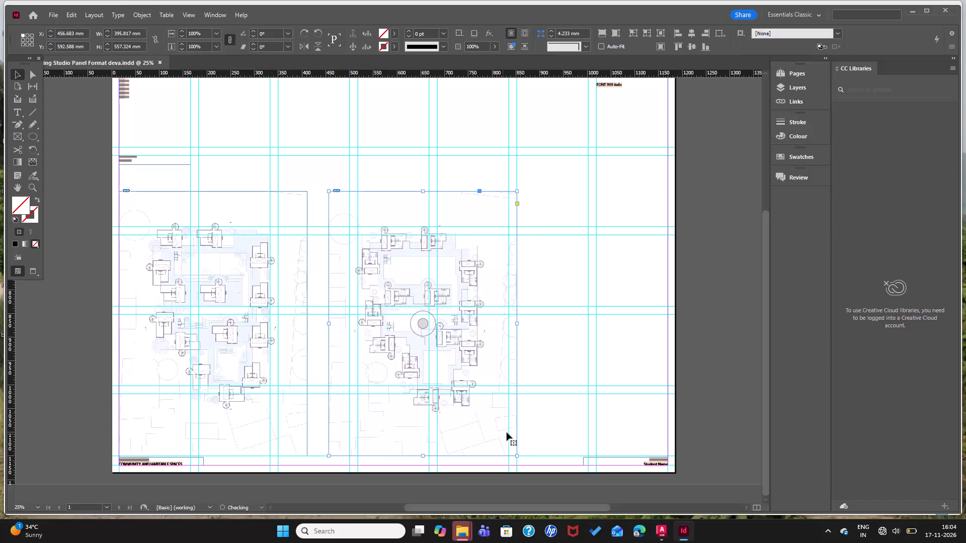
{"action": "left_click", "coordinate": [556, 429]}
{"action": "left_click", "coordinate": [556, 429]}
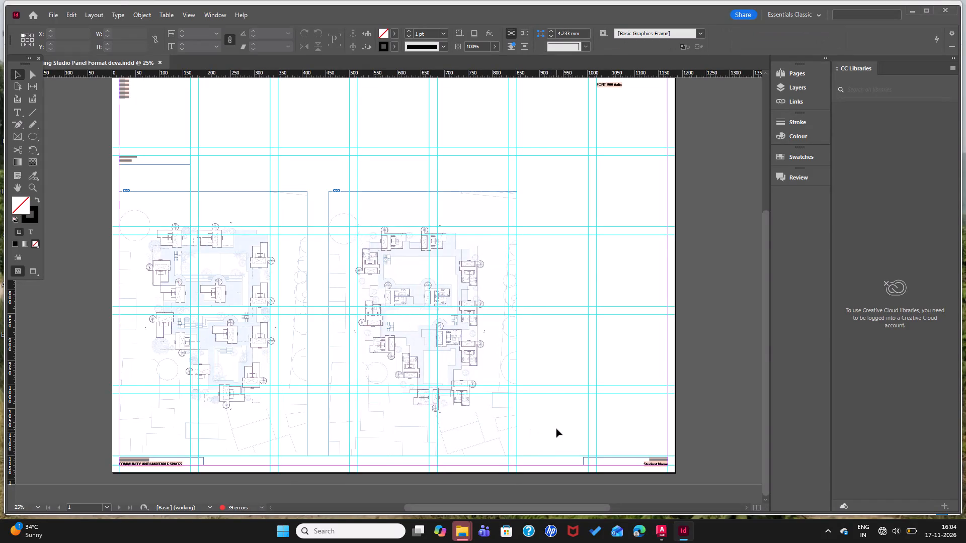
Preview the panel layout in presentation mode.
{"action": "key", "text": "shift+w"}
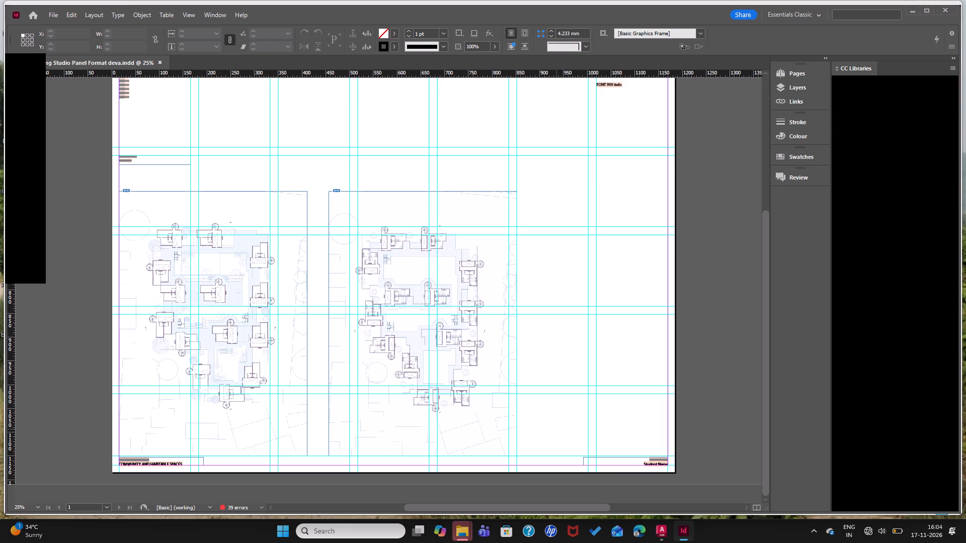
Check the whole panel in presentation mode and return to the normal editing view.
{"action": "scroll", "coordinate": [413, 389], "scroll_direction": "down", "scroll_amount": 3}
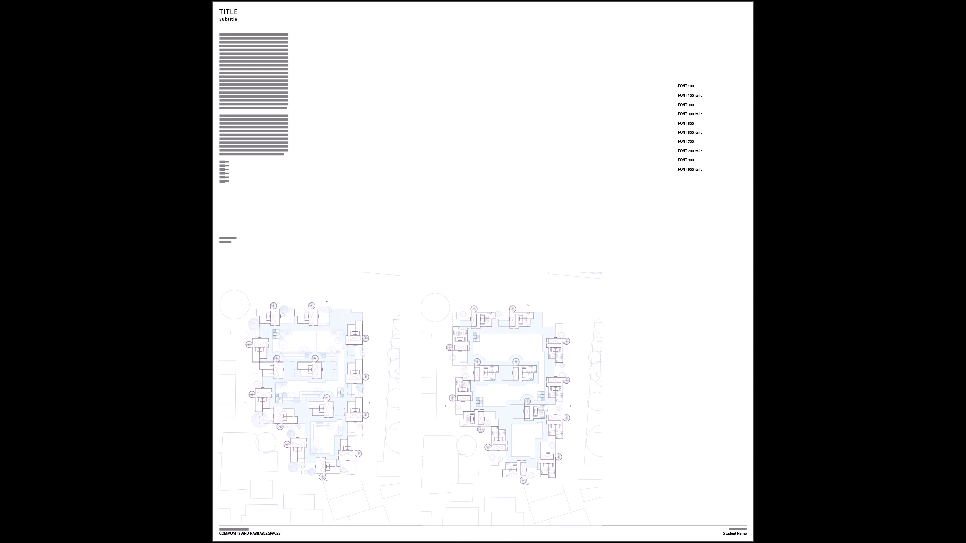
{"action": "key", "text": "Escape"}
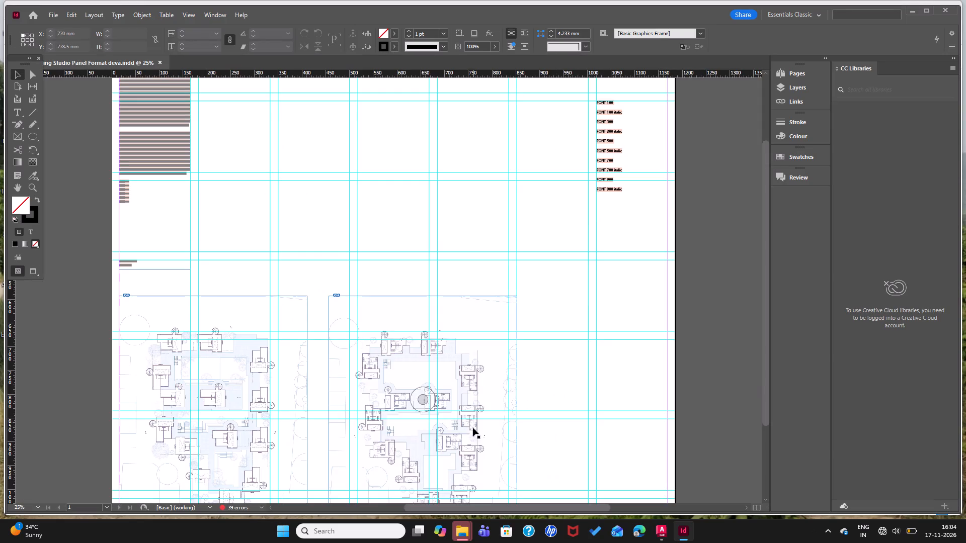
Place the DEVA AXO 2 (1) image from Downloads at full size in the empty area beside the first floor plan.
{"action": "scroll", "coordinate": [476, 386], "scroll_direction": "down", "scroll_amount": 10}
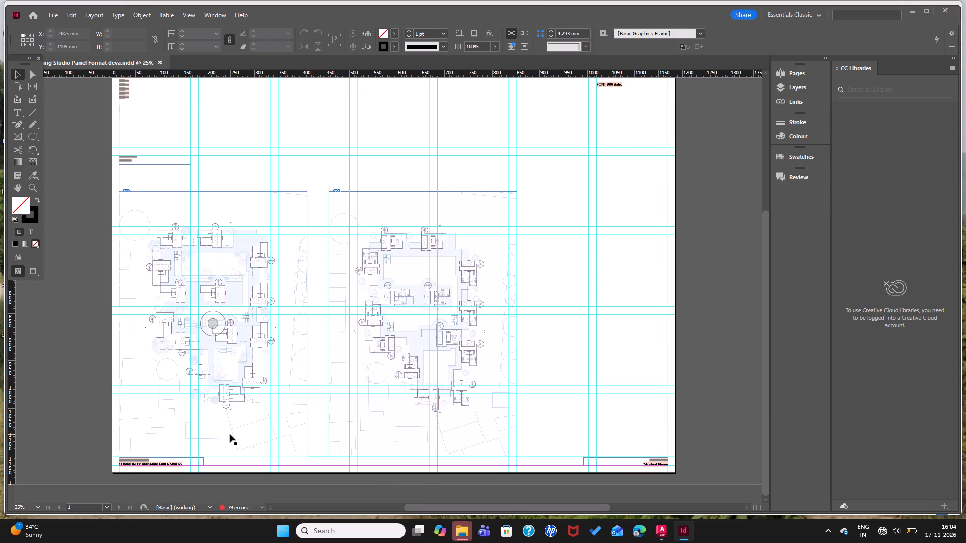
{"action": "left_click_drag", "start_coordinate": [515, 507], "coordinate": [528, 505]}
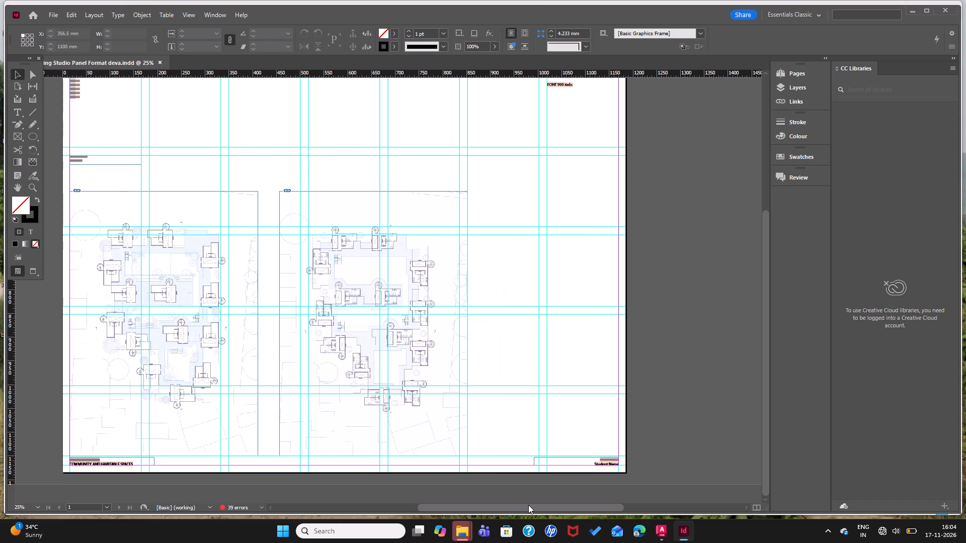
{"action": "key", "text": "ctrl+d"}
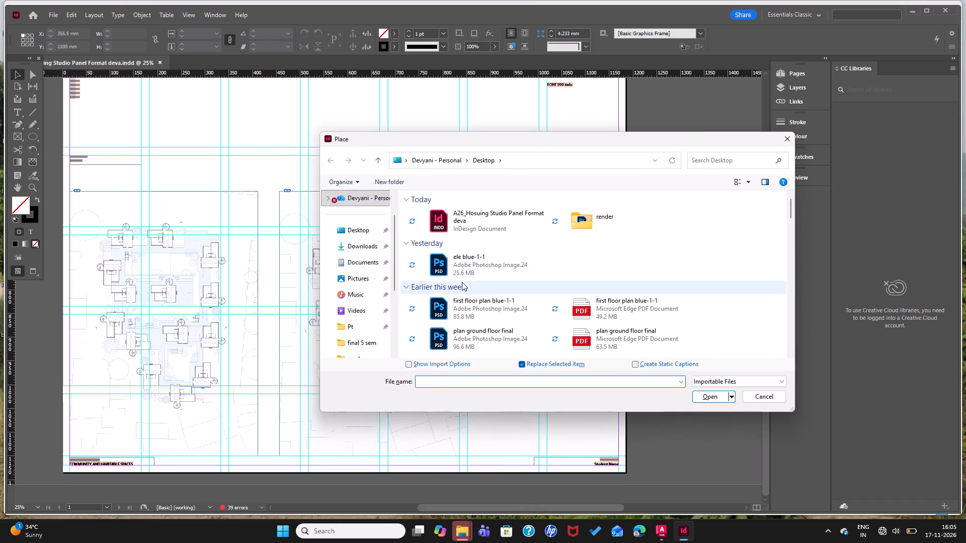
{"action": "left_click", "coordinate": [354, 247]}
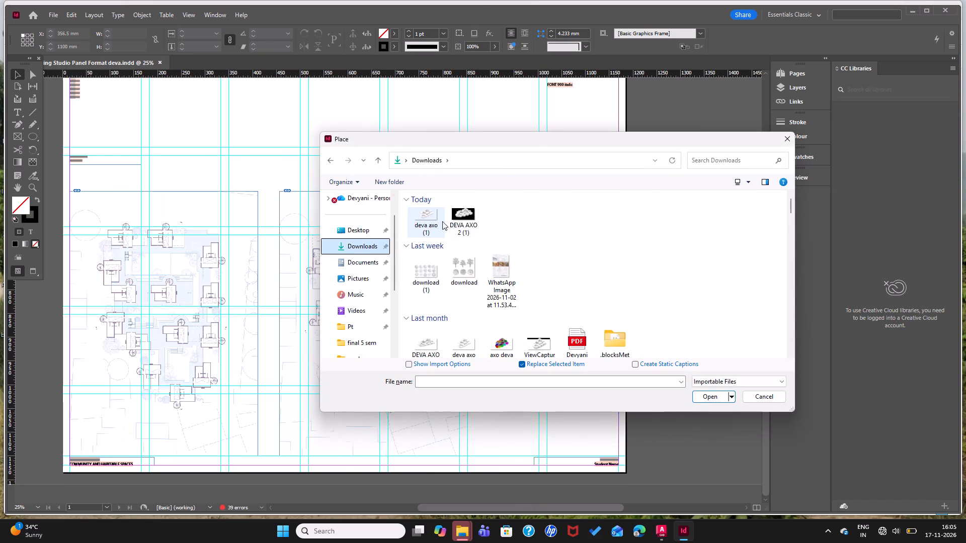
{"action": "double_click", "coordinate": [459, 218]}
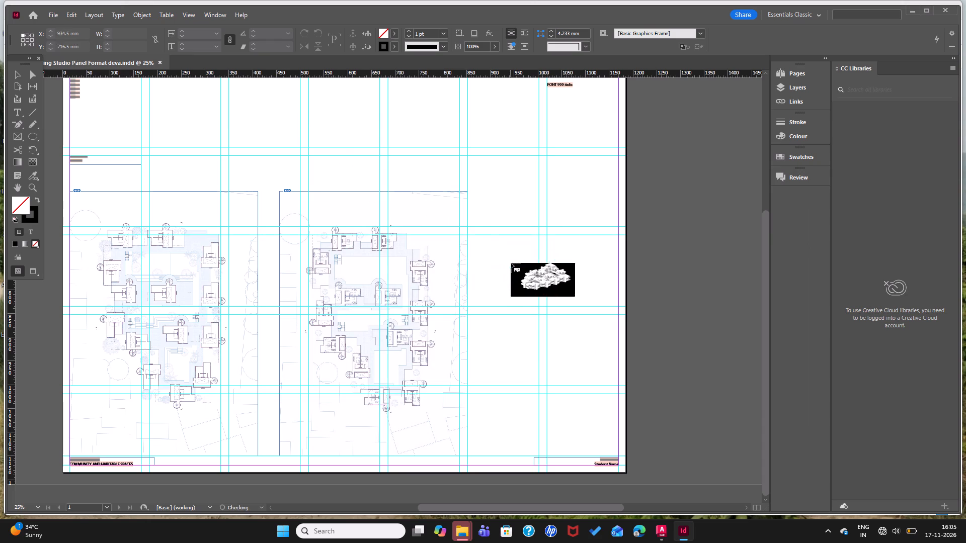
{"action": "left_click", "coordinate": [518, 291]}
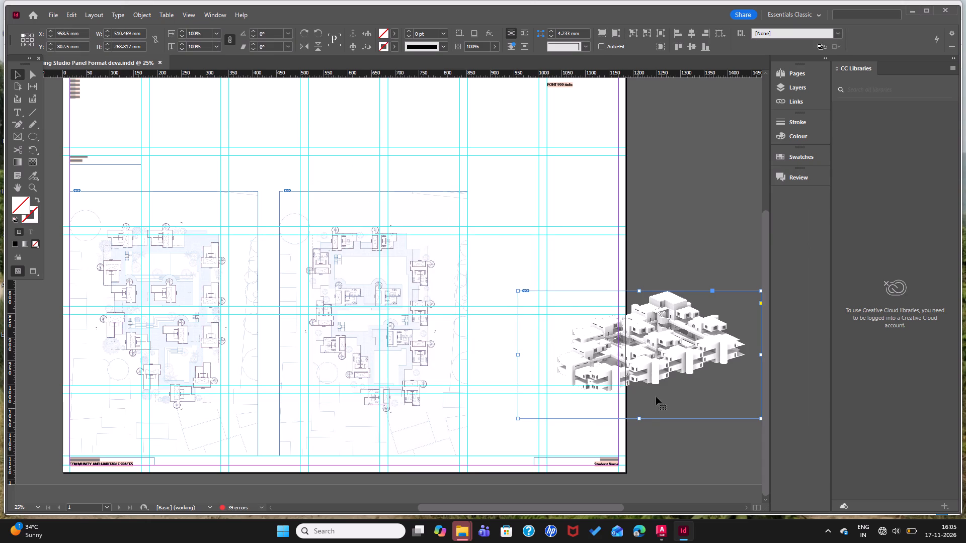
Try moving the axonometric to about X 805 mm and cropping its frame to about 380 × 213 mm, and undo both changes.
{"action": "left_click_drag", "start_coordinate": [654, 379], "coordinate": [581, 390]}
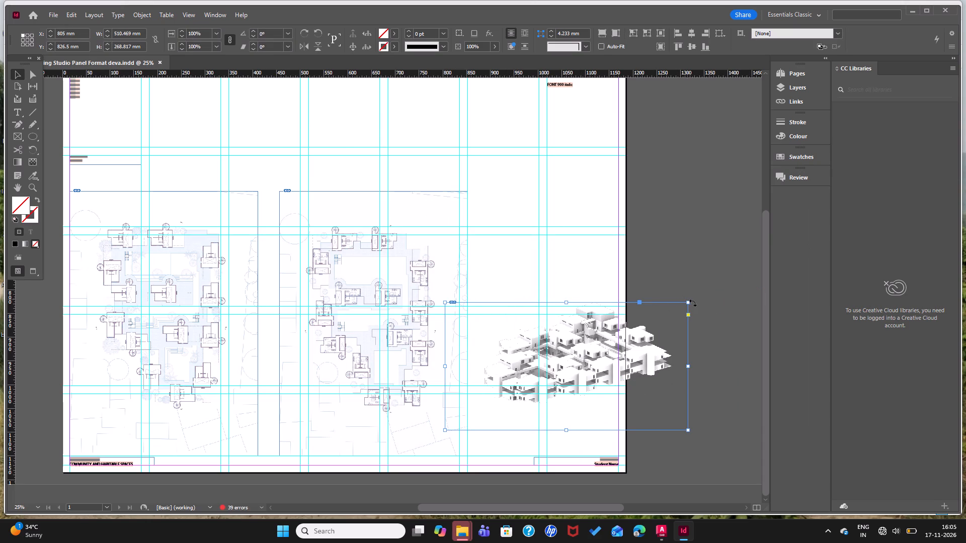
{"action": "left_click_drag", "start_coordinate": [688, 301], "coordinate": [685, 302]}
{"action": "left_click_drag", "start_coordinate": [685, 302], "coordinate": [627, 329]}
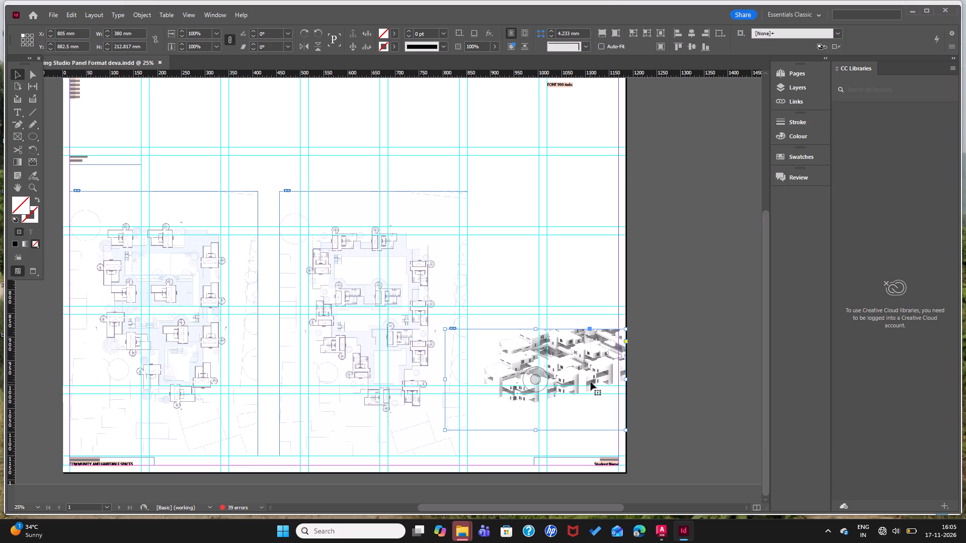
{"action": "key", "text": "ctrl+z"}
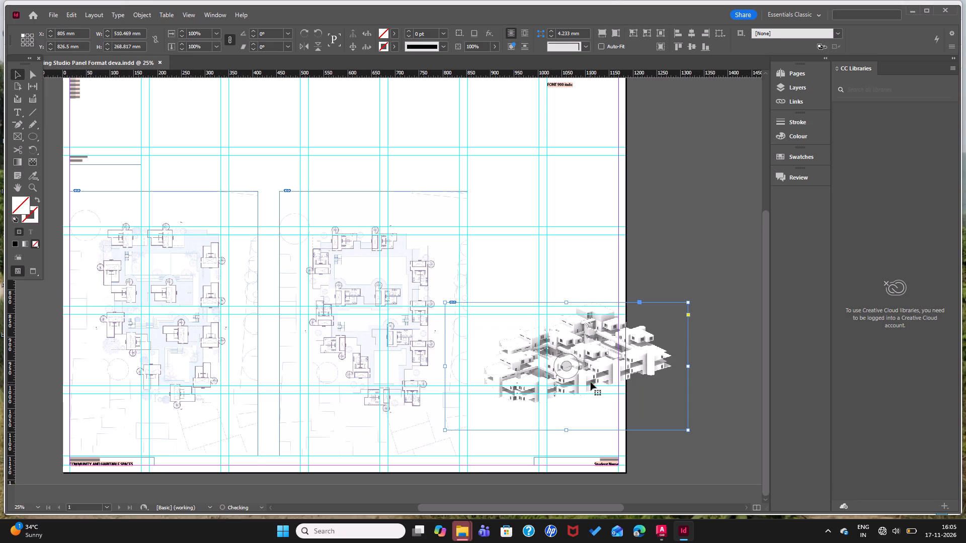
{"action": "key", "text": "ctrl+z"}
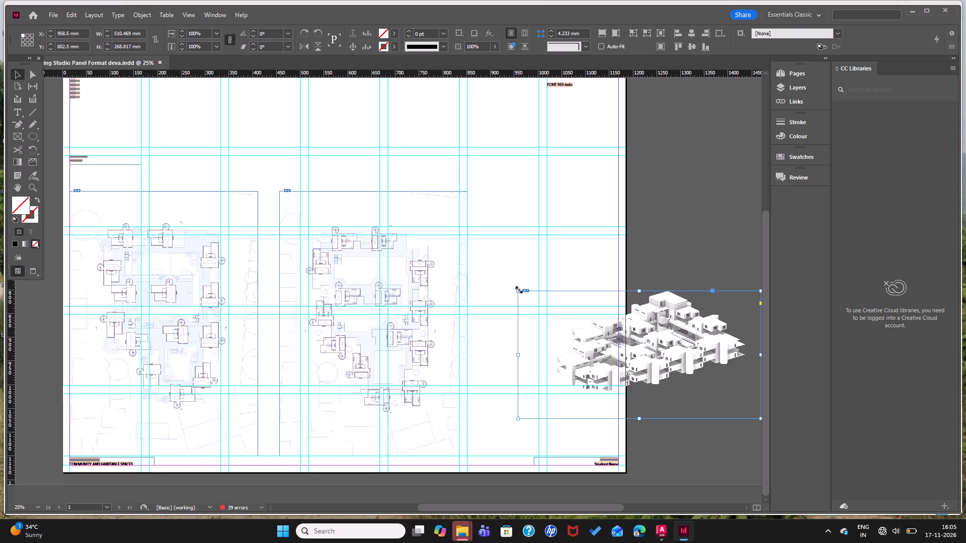
Scale the axonometric down proportionally to about 388 × 204 mm and move it into the panel's bottom-right corner, against the margin.
{"action": "left_click_drag", "start_coordinate": [519, 290], "coordinate": [575, 352], "text": "ctrl+shift"}
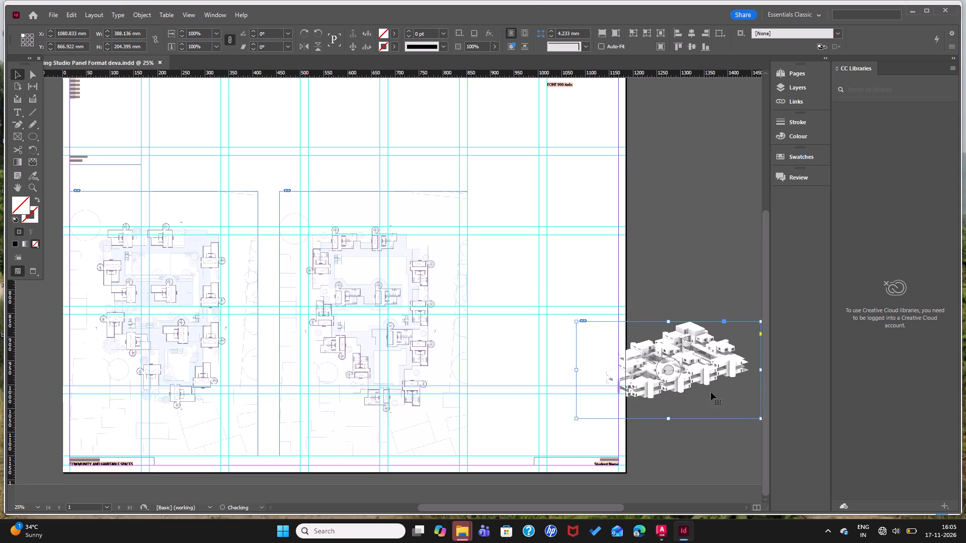
{"action": "left_click_drag", "start_coordinate": [711, 394], "coordinate": [570, 430]}
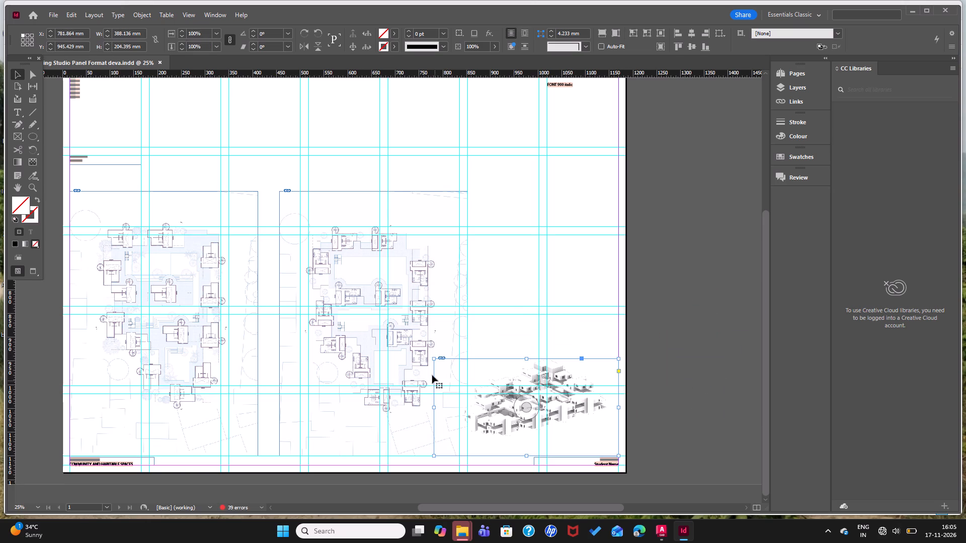
Shrink and crop the axonometric to about 317.5 × 156 mm, with its left edge on the column guide at the first floor plan's right edge.
{"action": "left_click_drag", "start_coordinate": [432, 359], "coordinate": [446, 375], "text": "ctrl+shift"}
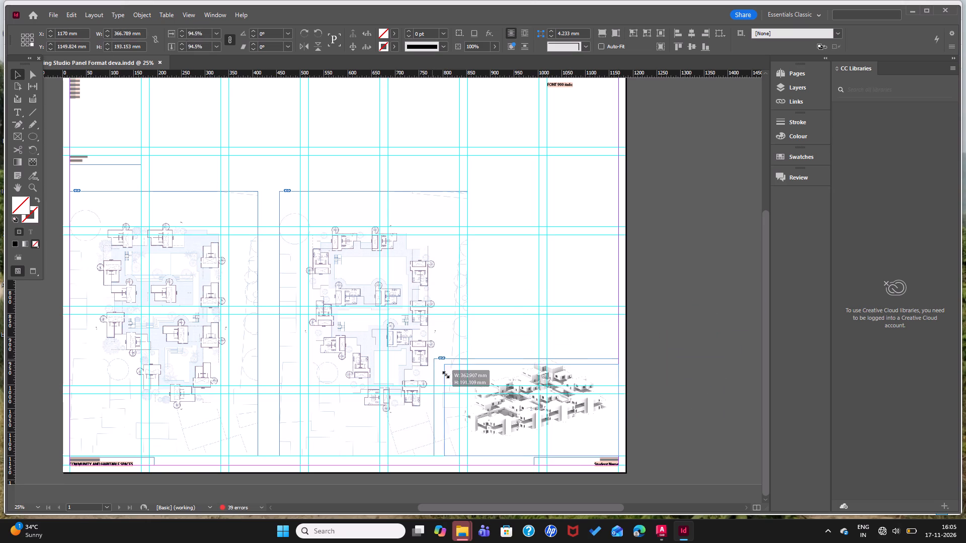
{"action": "left_click_drag", "start_coordinate": [446, 375], "coordinate": [486, 398], "text": "ctrl+shift"}
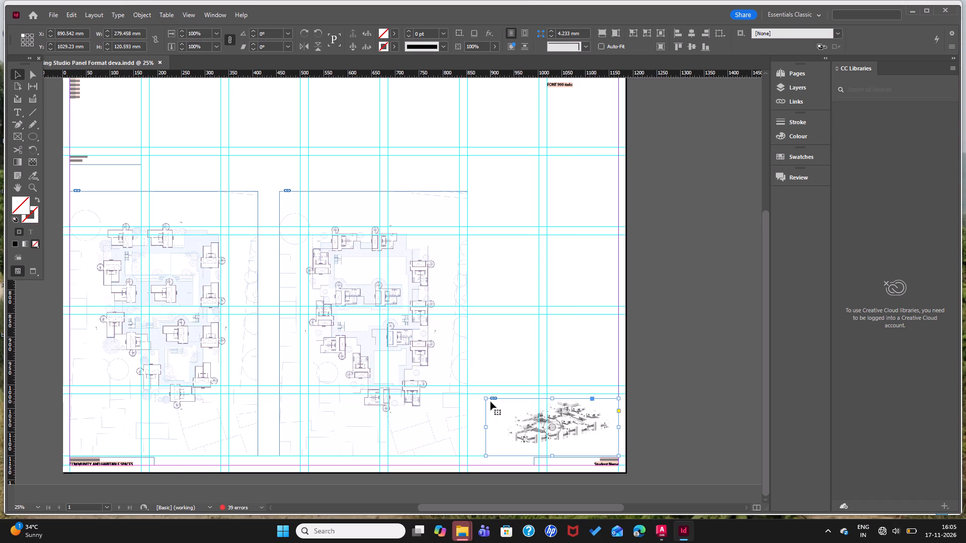
{"action": "left_click_drag", "start_coordinate": [485, 397], "coordinate": [469, 387], "text": "ctrl+shift"}
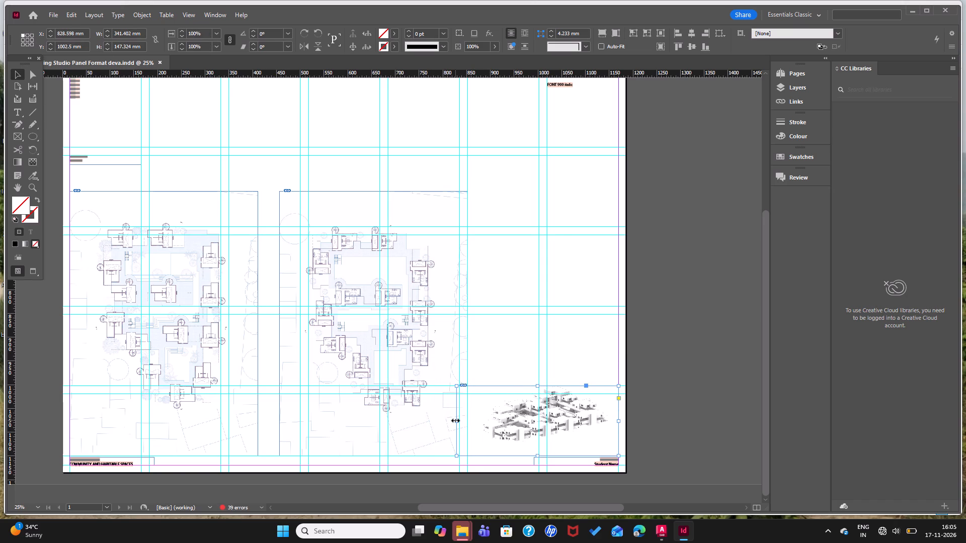
{"action": "left_click_drag", "start_coordinate": [455, 420], "coordinate": [476, 421]}
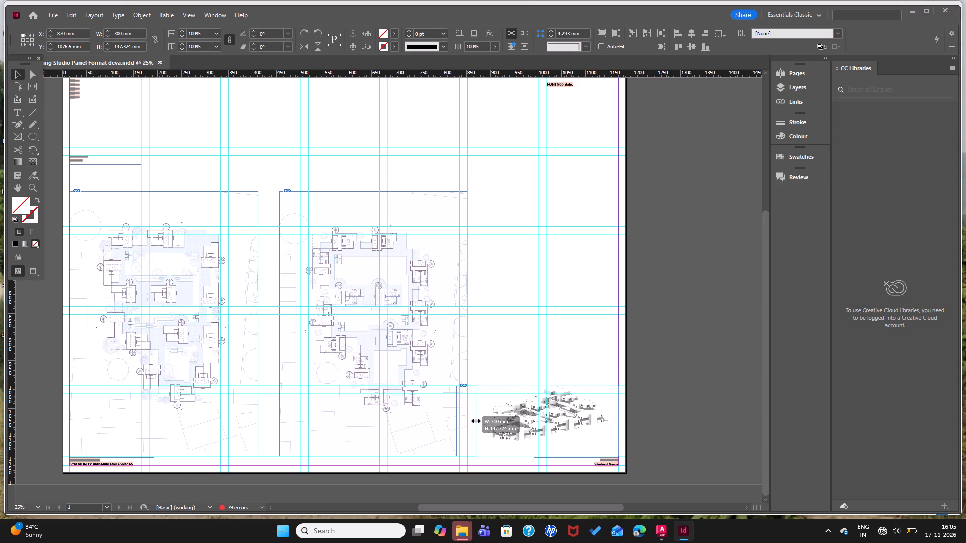
{"action": "left_click_drag", "start_coordinate": [476, 421], "coordinate": [476, 421]}
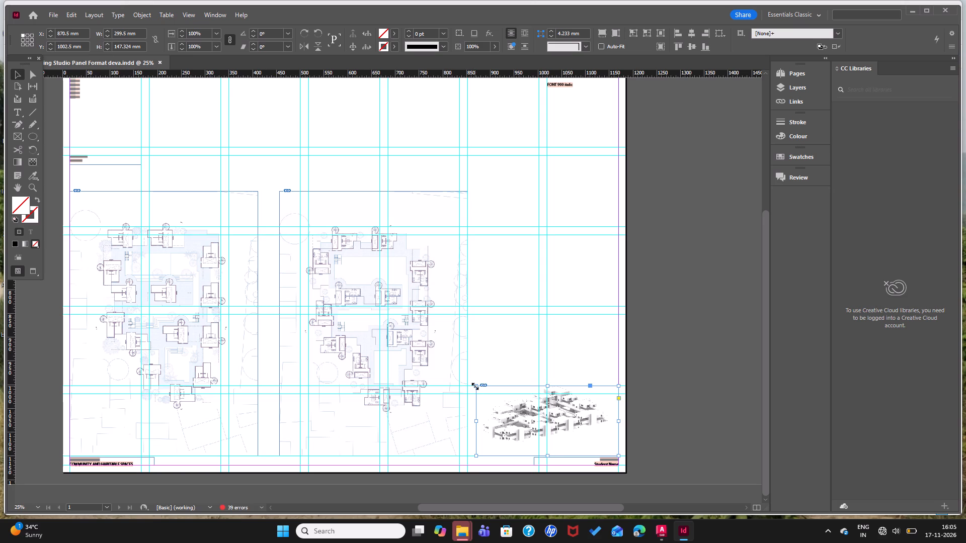
{"action": "left_click_drag", "start_coordinate": [475, 386], "coordinate": [468, 382], "text": "ctrl+shift"}
{"action": "left_click", "coordinate": [696, 382]}
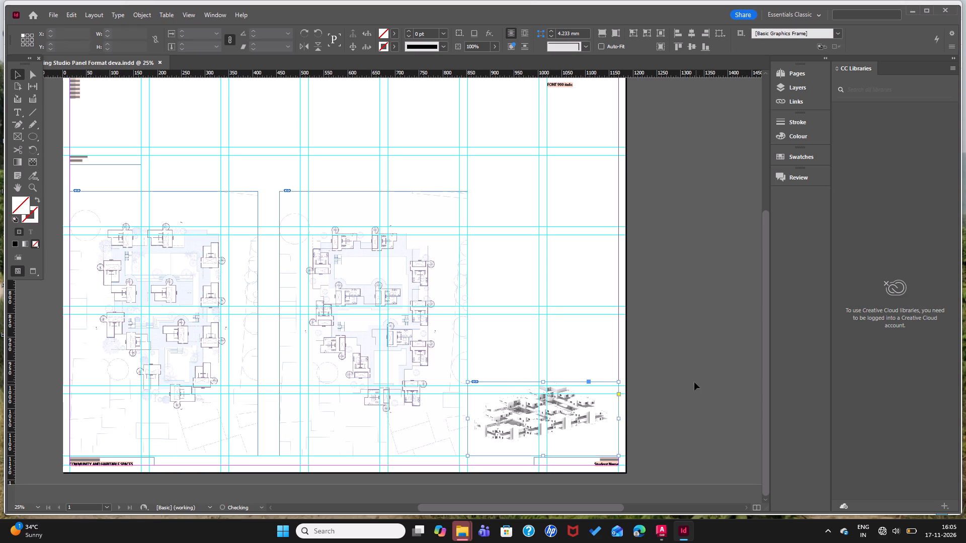
Crop the axonometric frame's bottom to about 133 mm high and move it down onto the guide above the footer.
{"action": "left_click", "coordinate": [585, 421]}
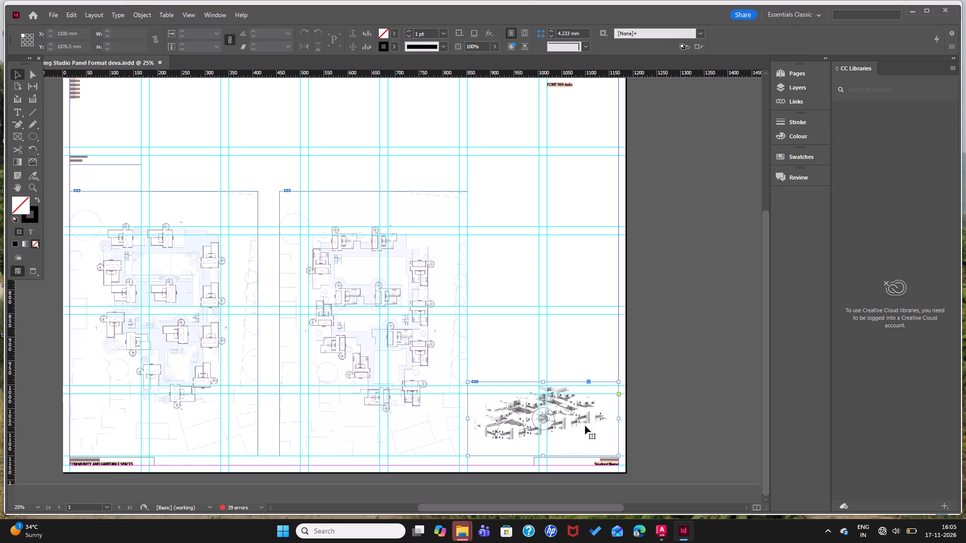
{"action": "left_click_drag", "start_coordinate": [542, 455], "coordinate": [542, 450]}
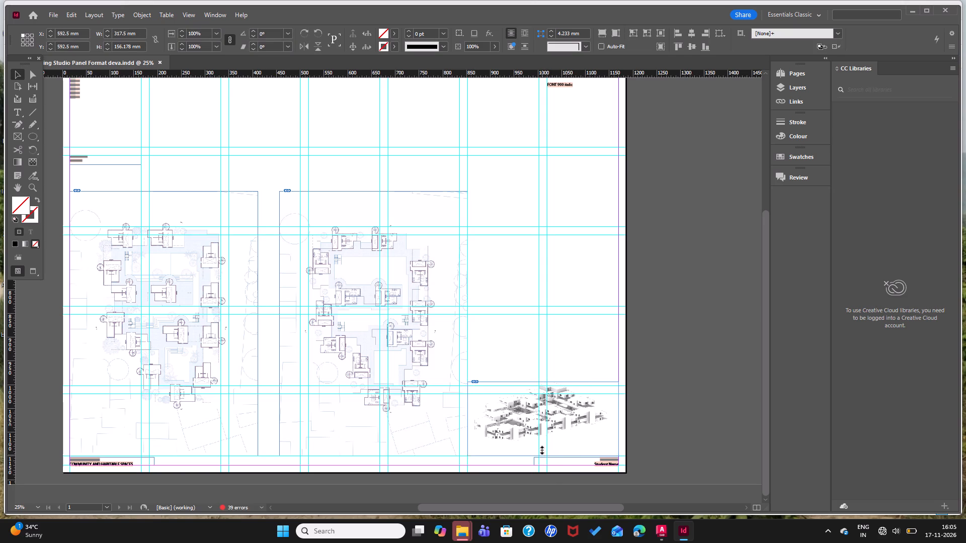
{"action": "left_click_drag", "start_coordinate": [542, 450], "coordinate": [542, 444]}
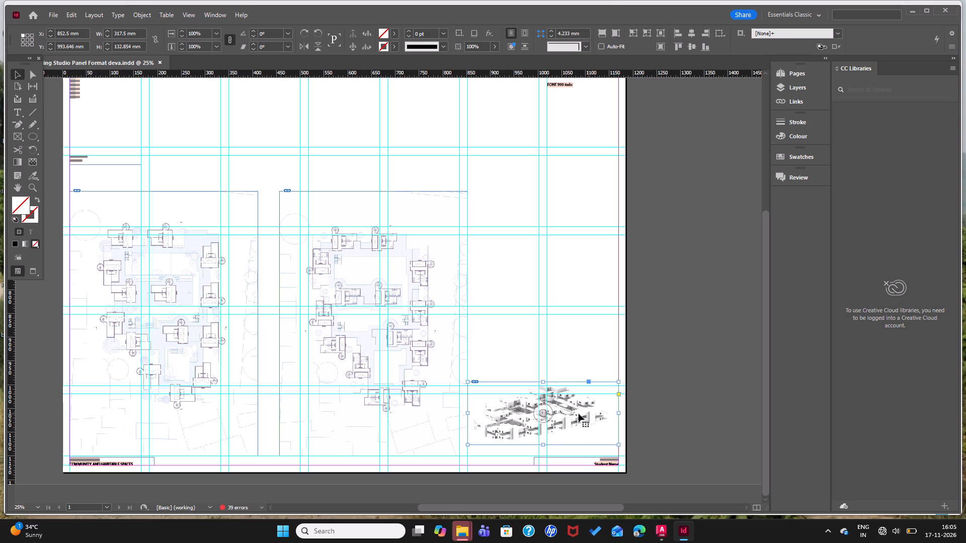
{"action": "left_click_drag", "start_coordinate": [579, 414], "coordinate": [578, 424]}
{"action": "left_click", "coordinate": [656, 408]}
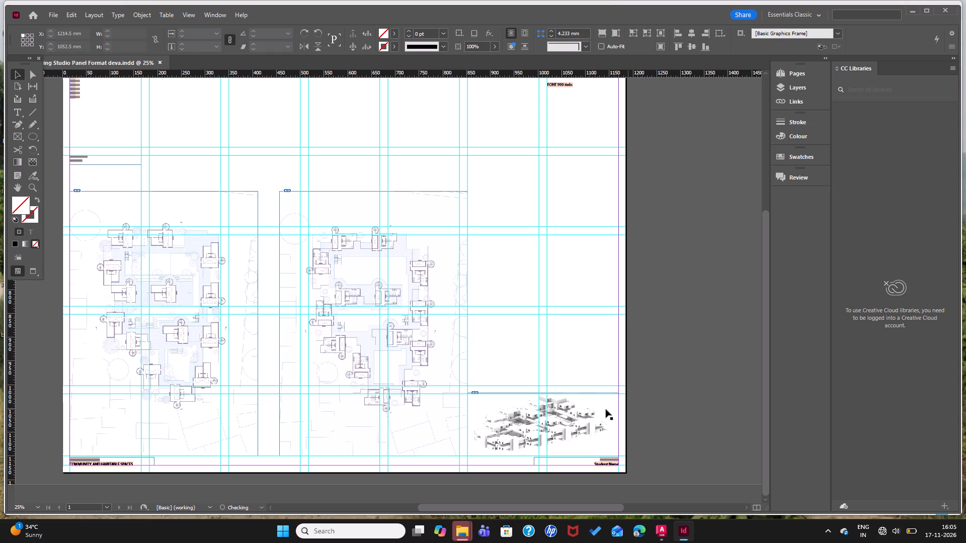
{"action": "left_click", "coordinate": [781, 404]}
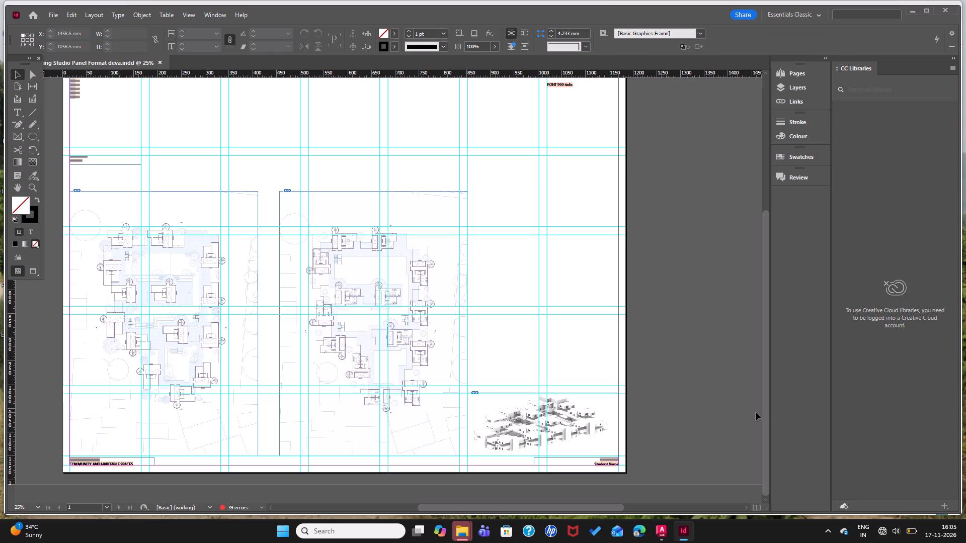
Place the deva axo (1) image from Downloads at full size on the pasteboard just beside the panel's right edge.
{"action": "key", "text": "ctrl+d"}
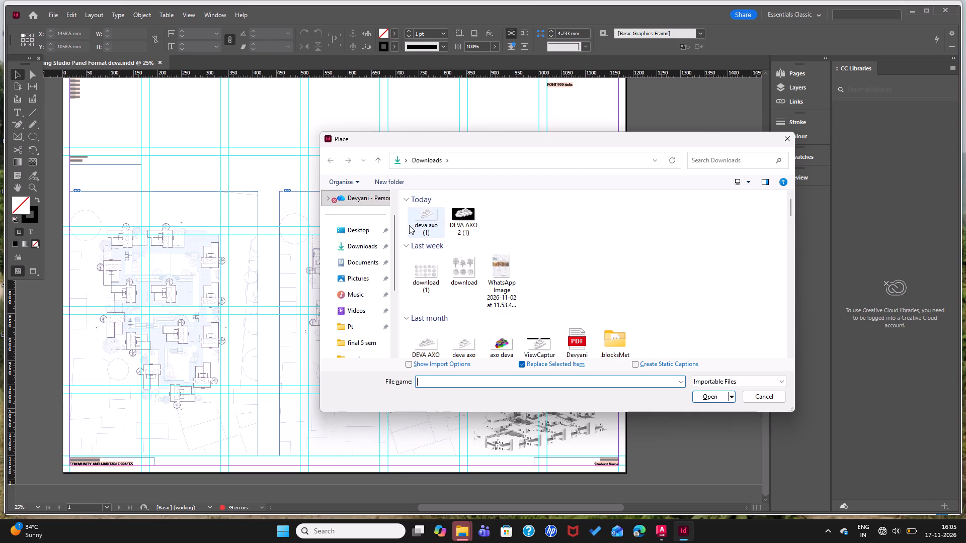
{"action": "left_click", "coordinate": [425, 217]}
{"action": "double_click", "coordinate": [425, 217]}
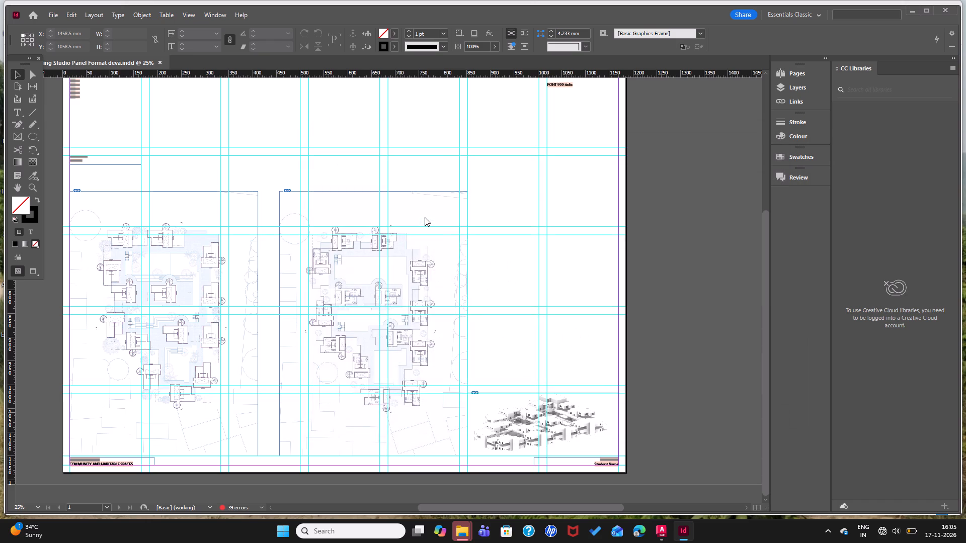
{"action": "left_click", "coordinate": [636, 243]}
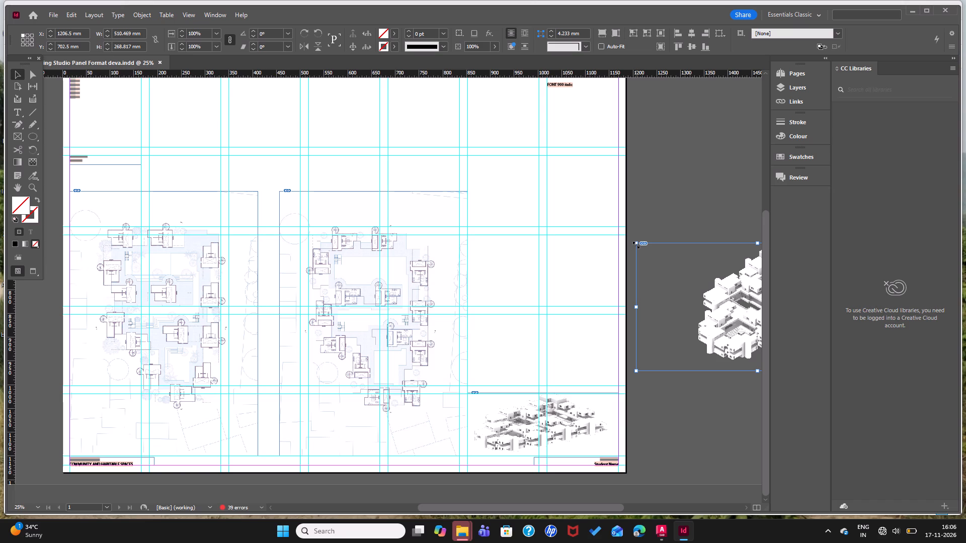
Scale the second axonometric down to about 406 × 214 mm and crop both sides to about 264 mm wide.
{"action": "left_click_drag", "start_coordinate": [636, 245], "coordinate": [686, 314], "text": "ctrl+shift"}
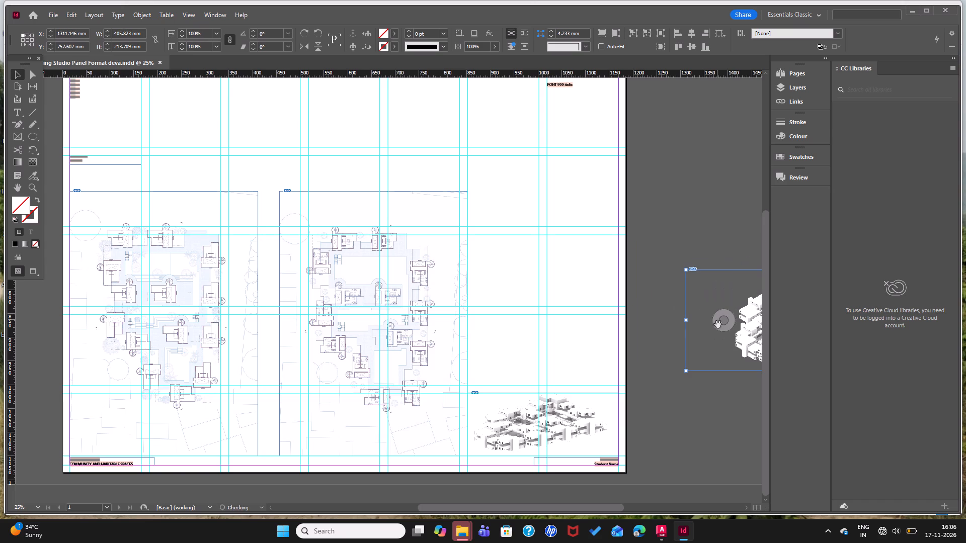
{"action": "left_click_drag", "start_coordinate": [746, 354], "coordinate": [617, 353]}
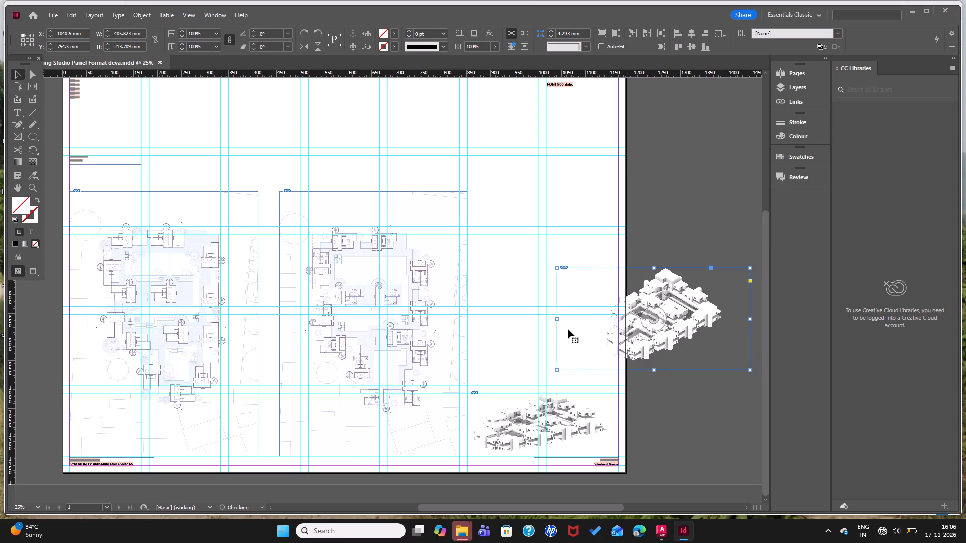
{"action": "left_click_drag", "start_coordinate": [557, 319], "coordinate": [598, 325]}
{"action": "left_click_drag", "start_coordinate": [750, 318], "coordinate": [725, 323]}
Position the second axonometric directly above the first at the right margin and enlarge it until its left edge meets the same column guide.
{"action": "left_click_drag", "start_coordinate": [655, 347], "coordinate": [549, 370]}
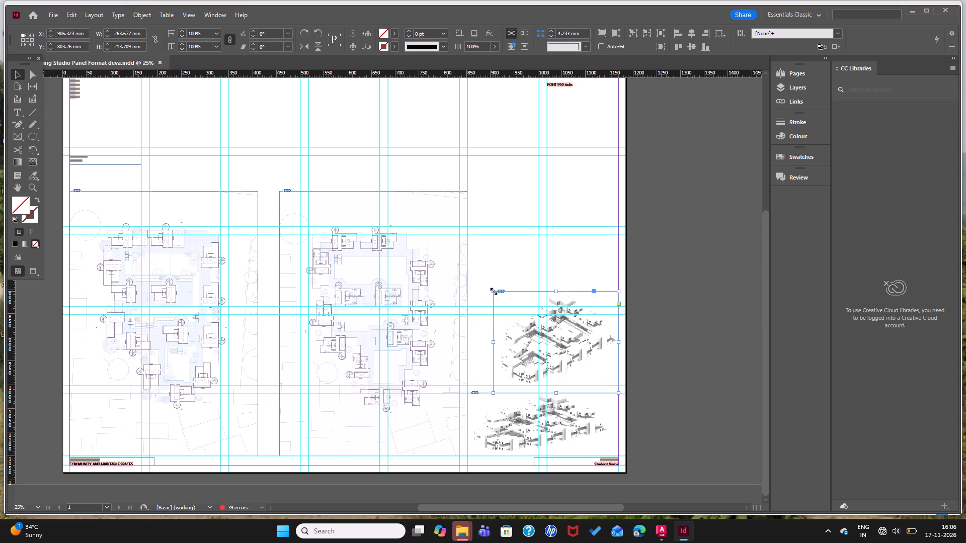
{"action": "left_click_drag", "start_coordinate": [494, 291], "coordinate": [465, 272], "text": "ctrl+shift"}
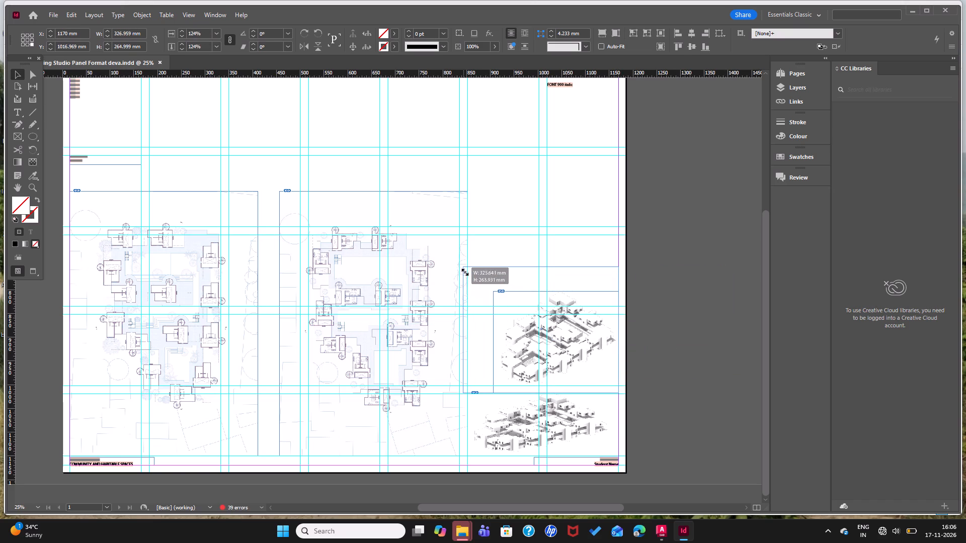
{"action": "left_click_drag", "start_coordinate": [465, 272], "coordinate": [466, 272], "text": "ctrl+shift"}
{"action": "left_click", "coordinate": [621, 310]}
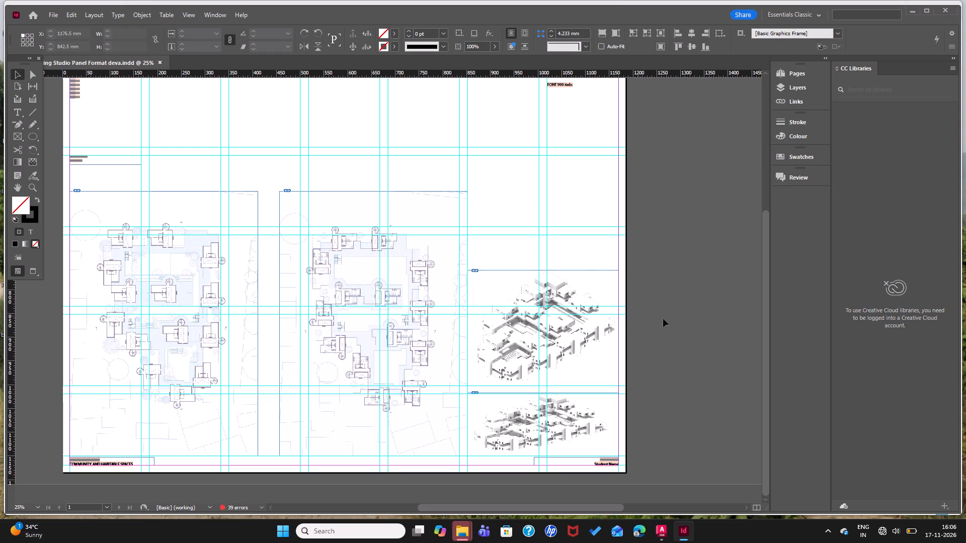
{"action": "left_click", "coordinate": [663, 320]}
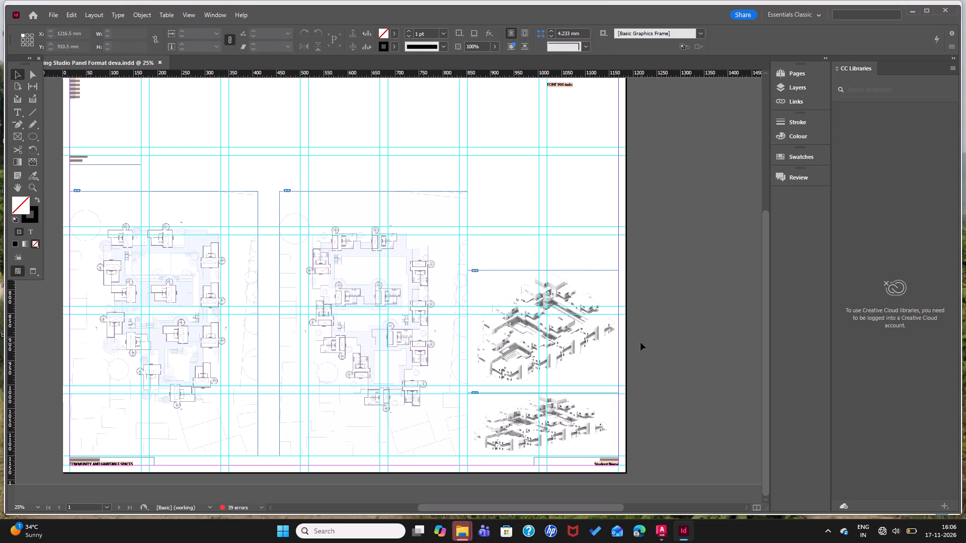
Delete the lower, flatter axonometric view that sits just above the footer.
{"action": "key", "text": "shift+w"}
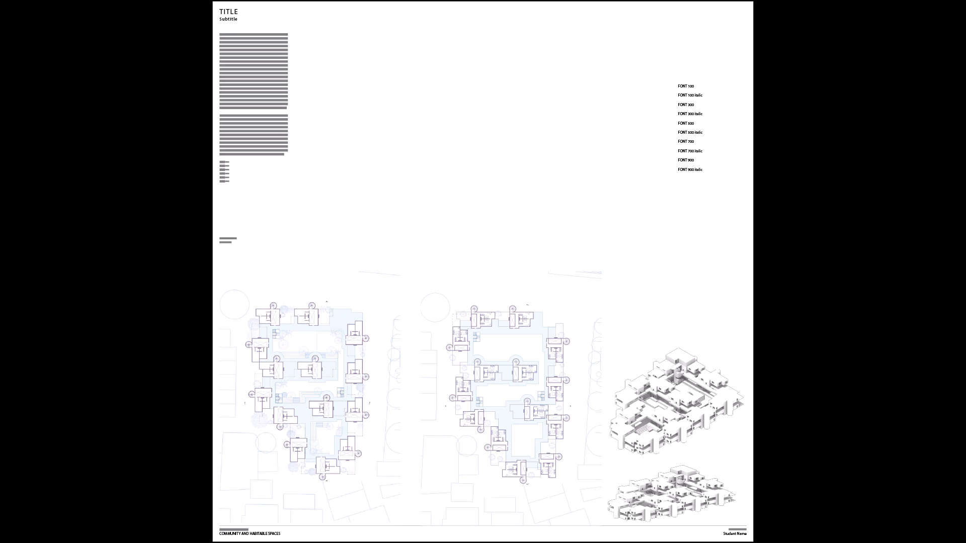
{"action": "key", "text": "Escape"}
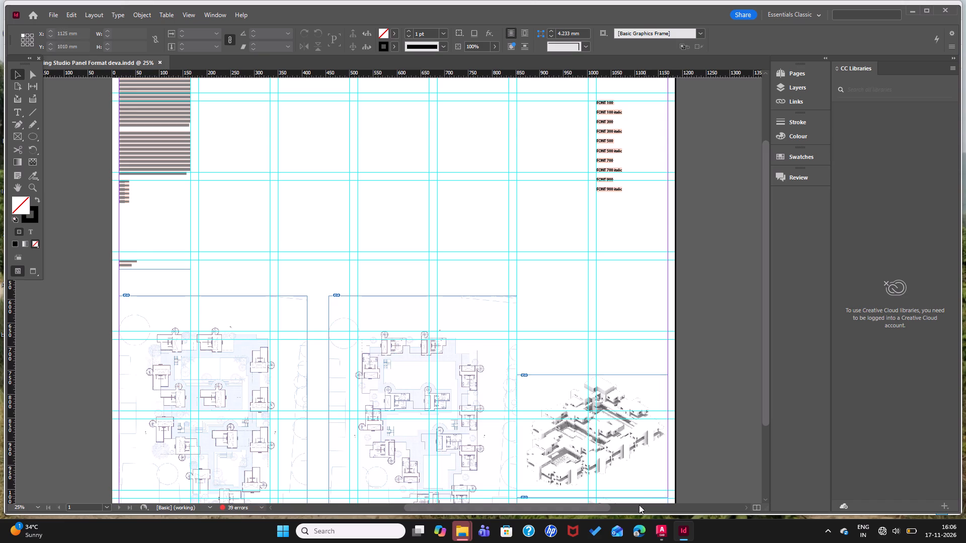
{"action": "scroll", "coordinate": [606, 436], "scroll_direction": "down", "scroll_amount": 6}
{"action": "left_click", "coordinate": [606, 436]}
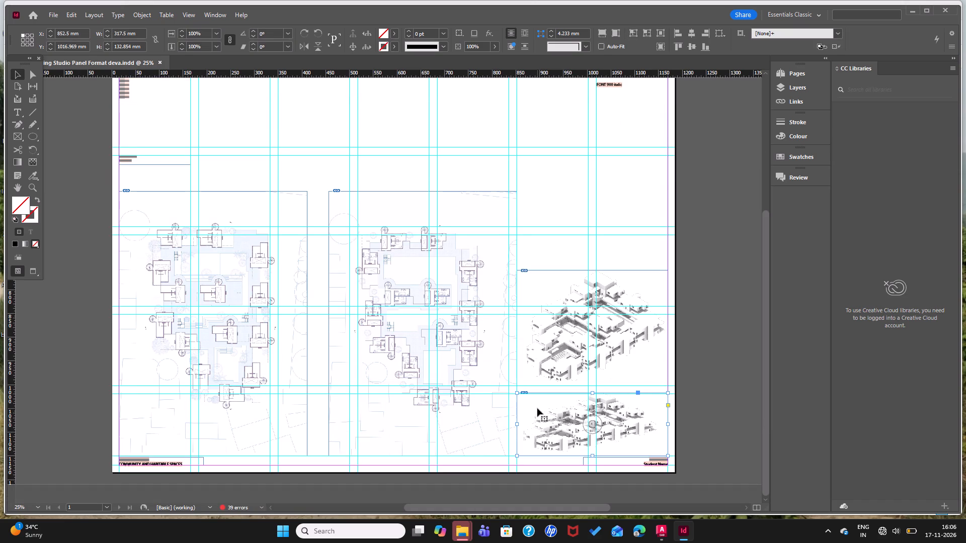
{"action": "key", "text": "Delete"}
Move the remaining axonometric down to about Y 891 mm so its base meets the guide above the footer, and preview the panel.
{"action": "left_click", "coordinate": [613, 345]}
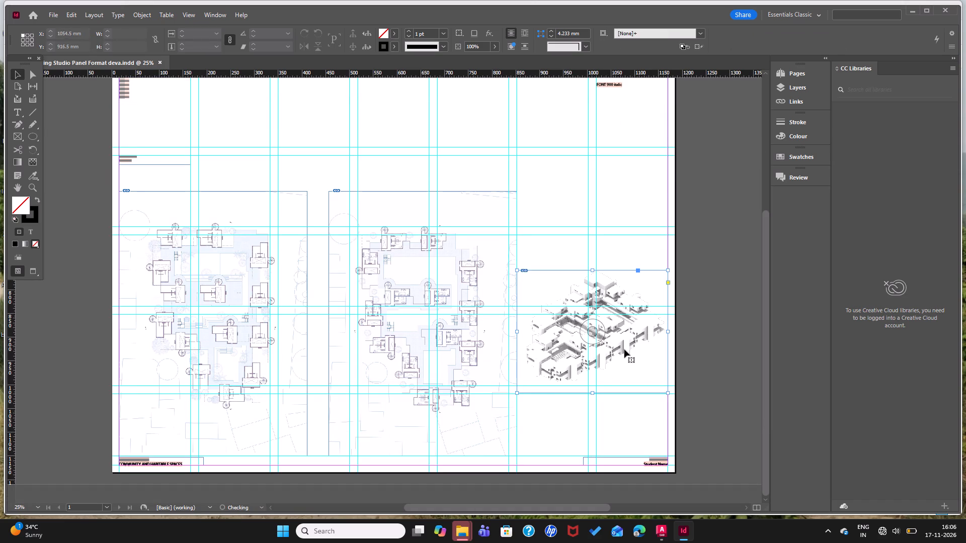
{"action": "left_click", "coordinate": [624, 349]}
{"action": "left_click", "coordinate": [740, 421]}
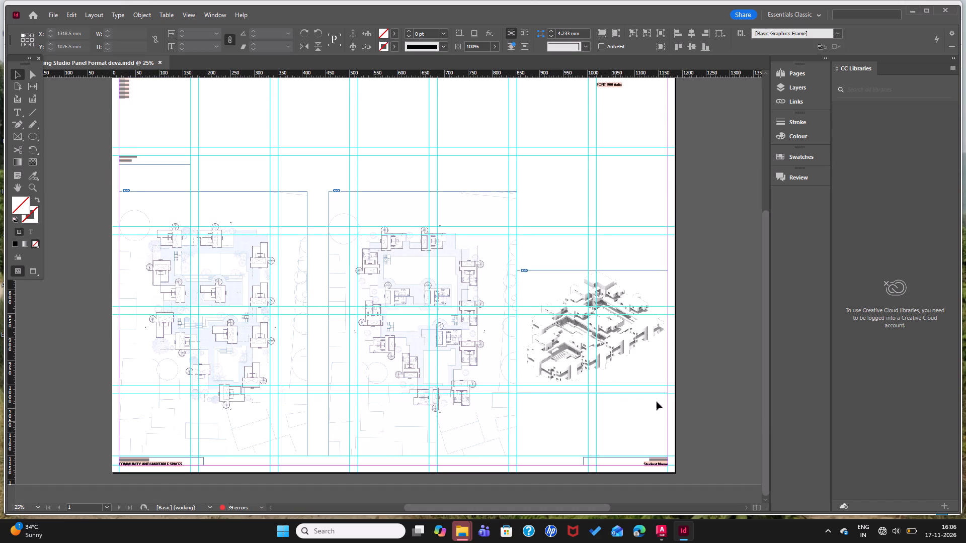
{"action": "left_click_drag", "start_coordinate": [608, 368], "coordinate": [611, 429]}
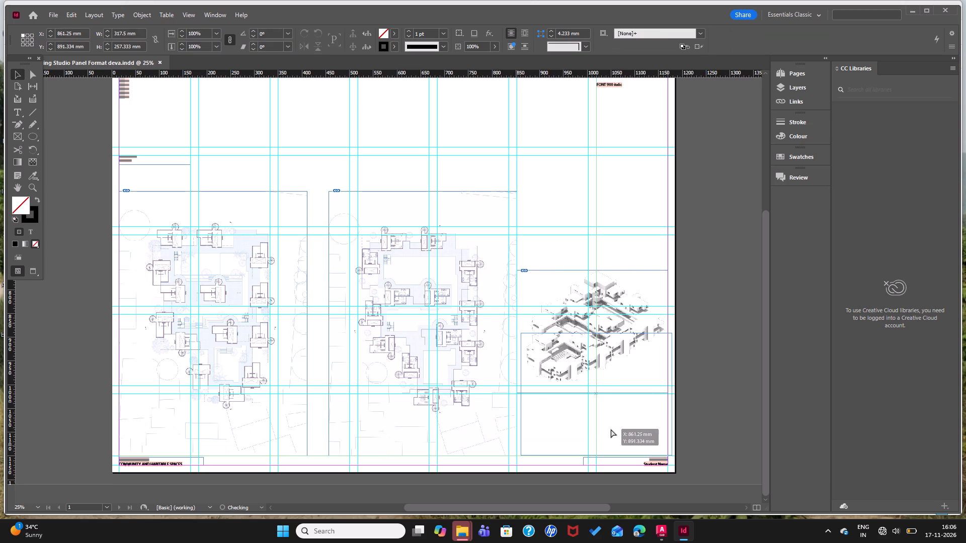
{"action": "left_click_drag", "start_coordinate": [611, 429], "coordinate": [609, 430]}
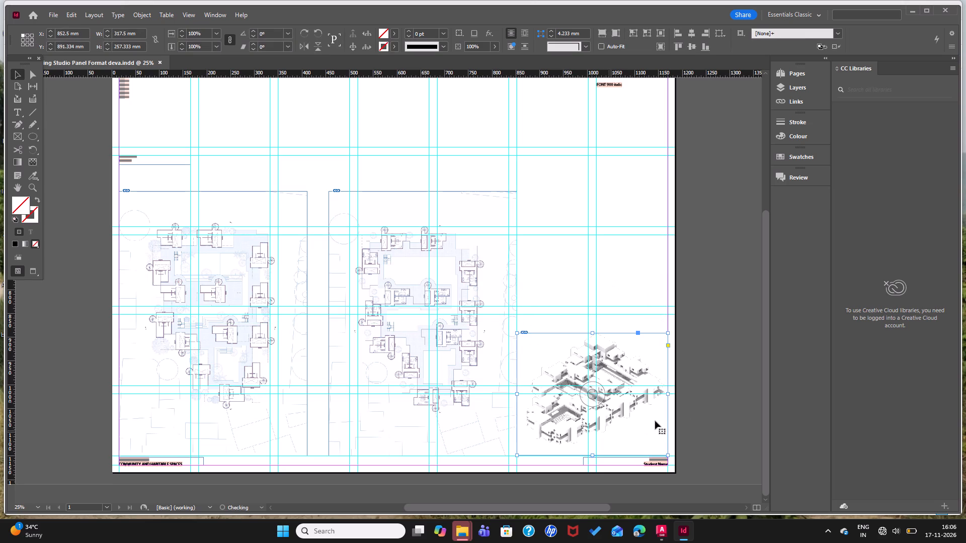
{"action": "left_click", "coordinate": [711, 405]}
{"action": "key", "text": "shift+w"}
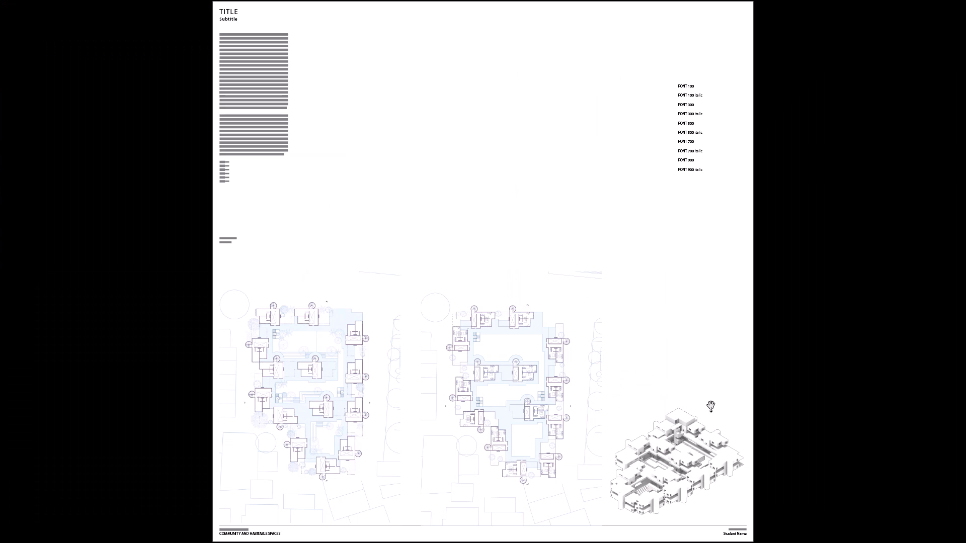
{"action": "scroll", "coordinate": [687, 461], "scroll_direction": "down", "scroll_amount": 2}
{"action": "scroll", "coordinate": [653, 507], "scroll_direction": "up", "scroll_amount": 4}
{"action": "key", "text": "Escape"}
Delete the remaining axonometric view from the panel, leaving the two floor plans in place.
{"action": "scroll", "coordinate": [651, 423], "scroll_direction": "down", "scroll_amount": 2}
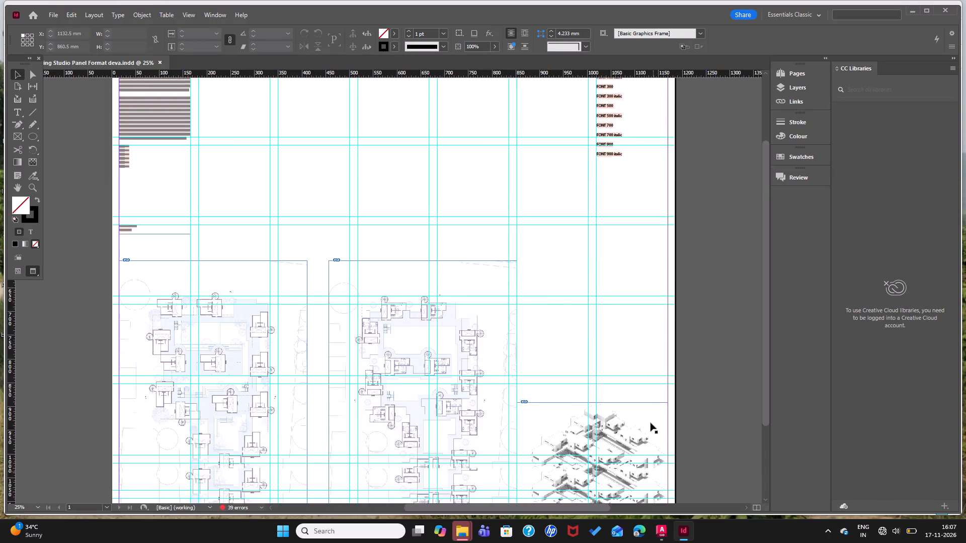
{"action": "scroll", "coordinate": [621, 456], "scroll_direction": "down", "scroll_amount": 3}
{"action": "left_click", "coordinate": [583, 408]}
{"action": "key", "text": "Delete"}
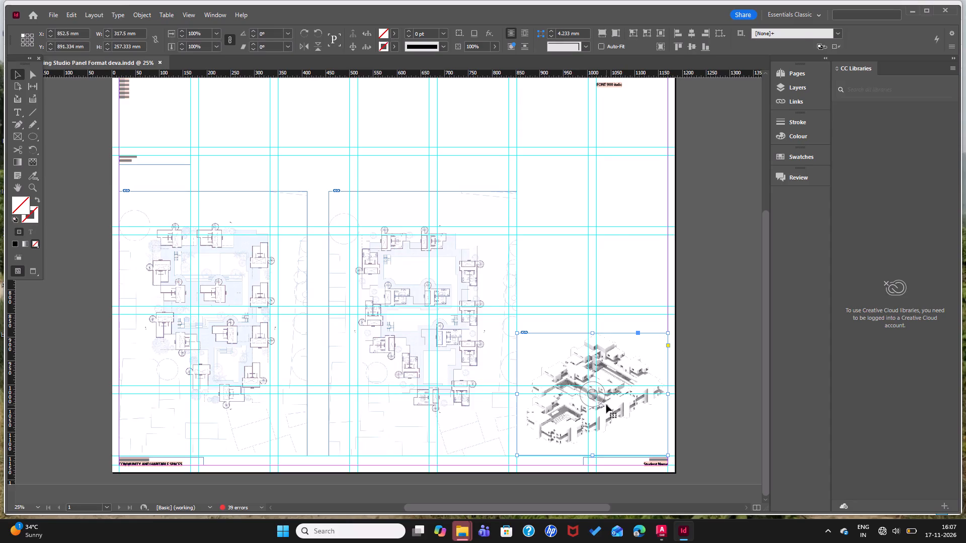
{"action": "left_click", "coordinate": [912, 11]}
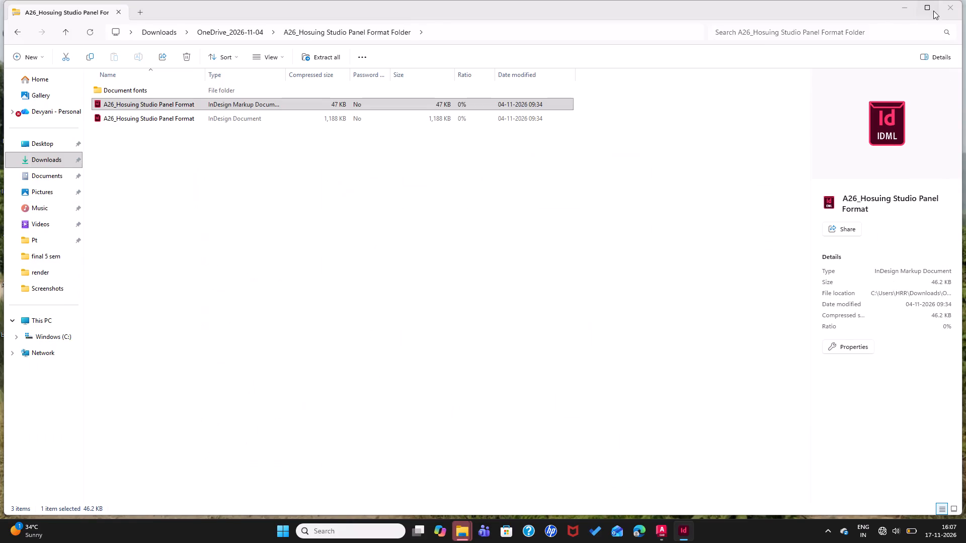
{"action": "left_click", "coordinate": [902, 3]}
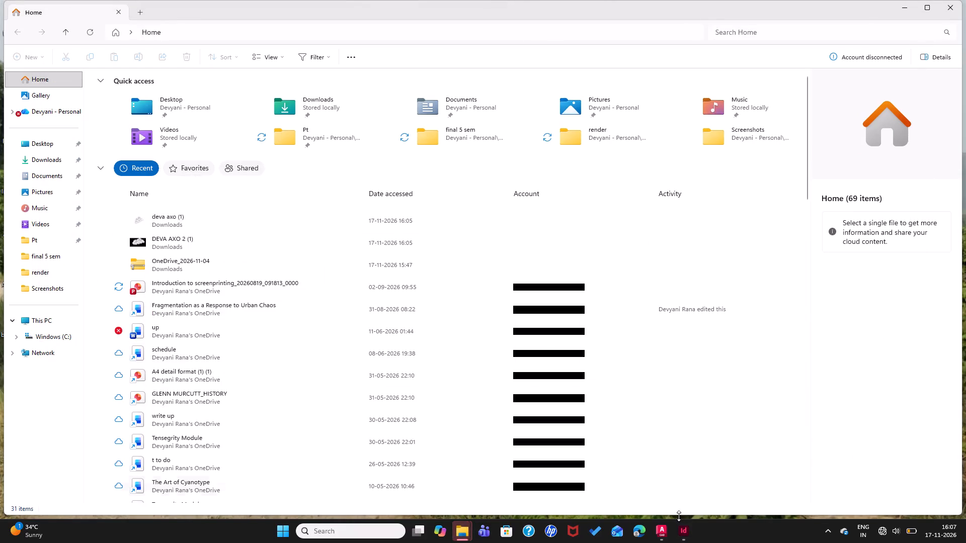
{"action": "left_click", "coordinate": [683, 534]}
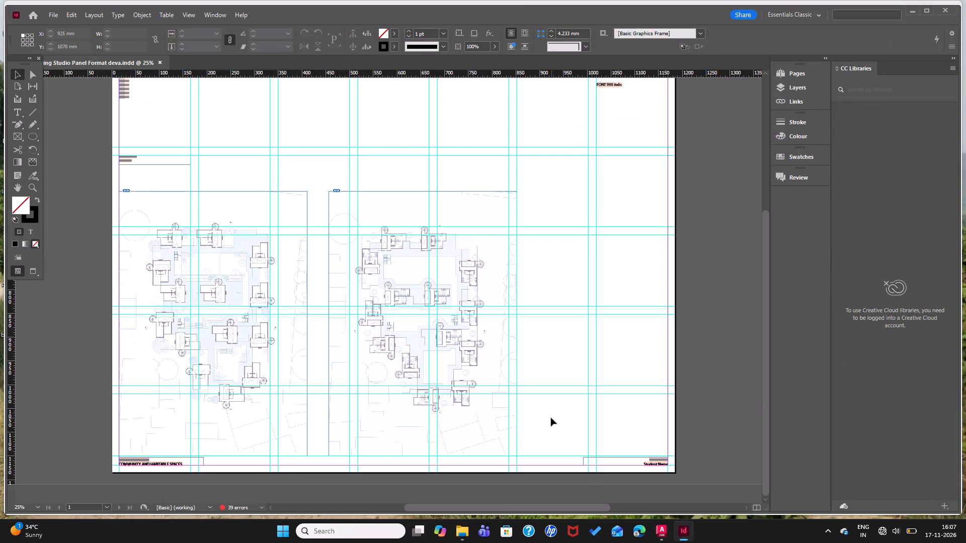
Save the panel document and close InDesign.
{"action": "key", "text": "ctrl+s"}
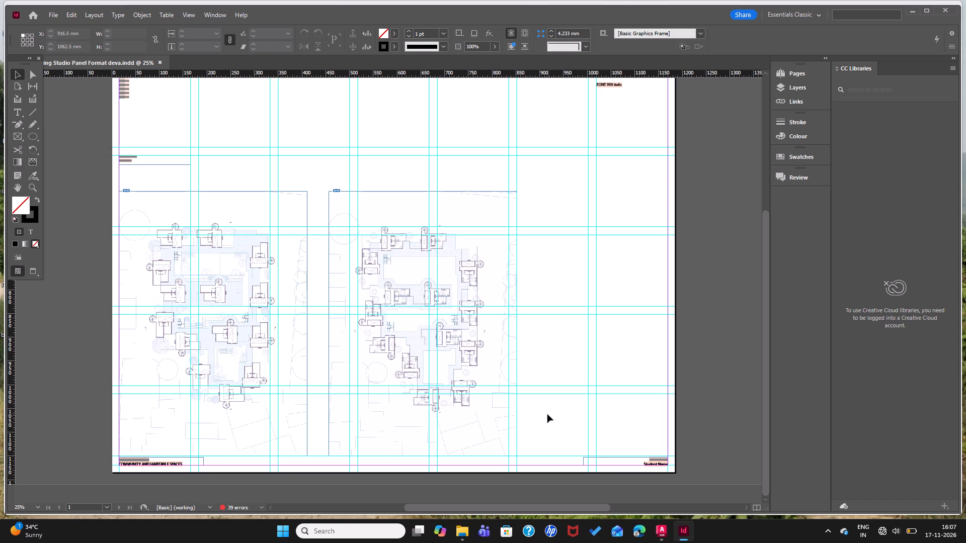
{"action": "left_click", "coordinate": [952, 6]}
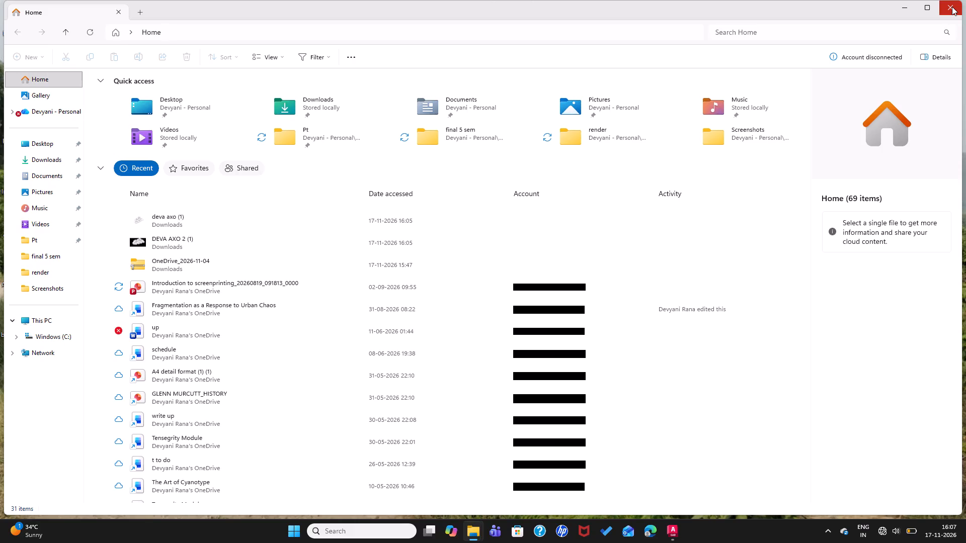
Close the File Explorer window and open the ax0 drawing from the desktop in AutoCAD.
{"action": "left_click", "coordinate": [965, 0]}
{"action": "left_click", "coordinate": [953, 5]}
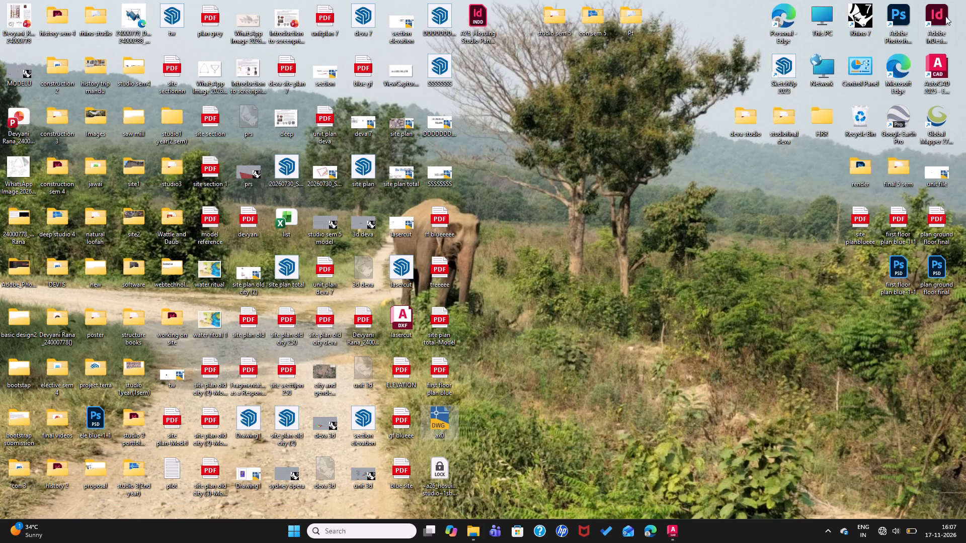
{"action": "double_click", "coordinate": [441, 428]}
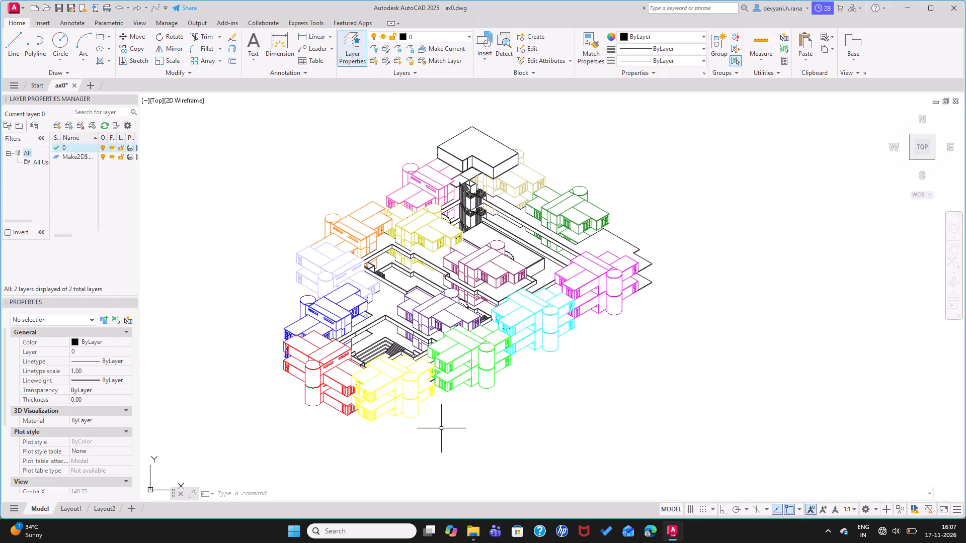